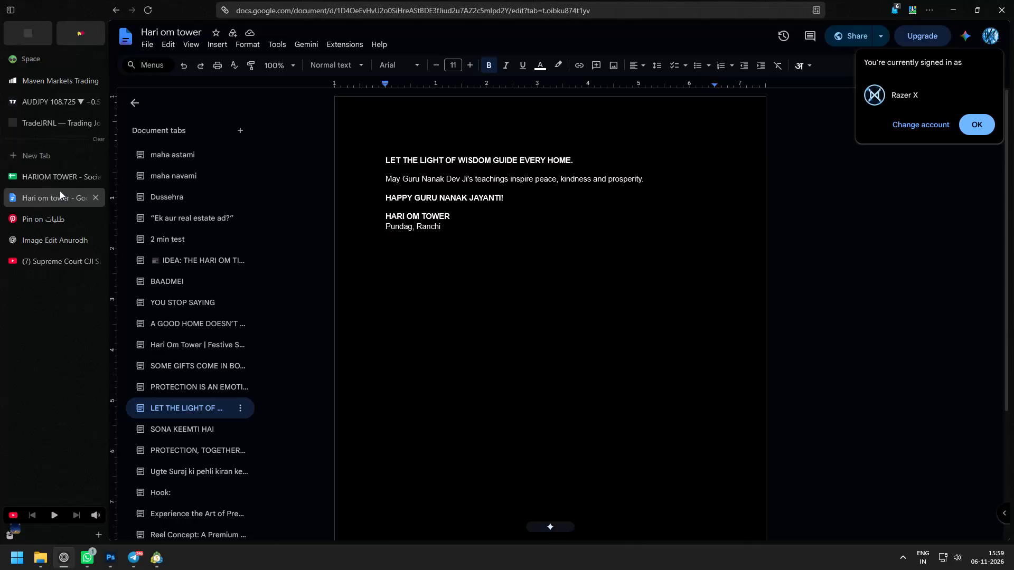
Open the Maa Rampyari Developers content calendar in a new browser tab, check the Diwali post's entry, and close it.
click(46, 145)
click(45, 151)
text(ram)
key(Down)
key(Return)
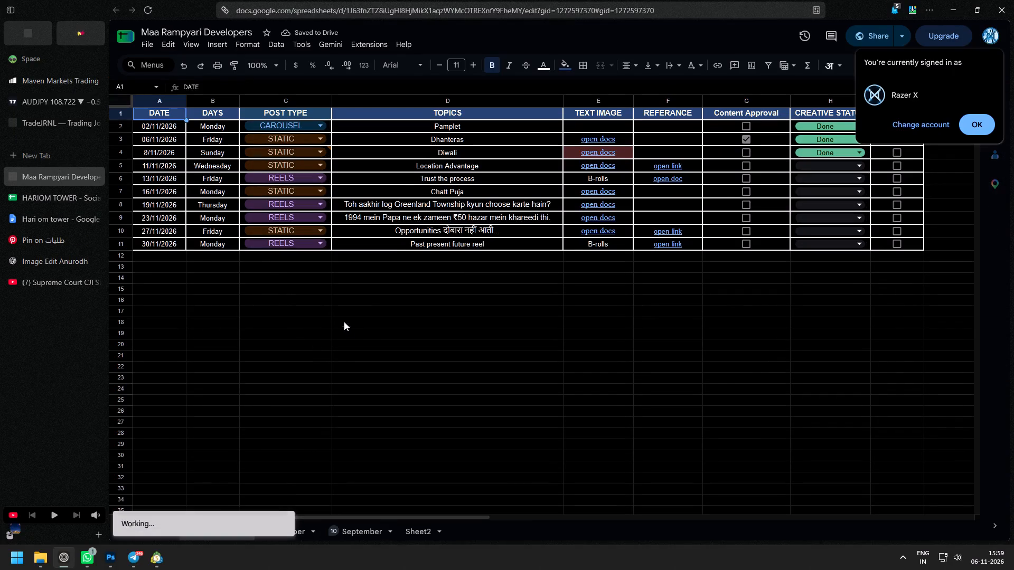
click(96, 178)
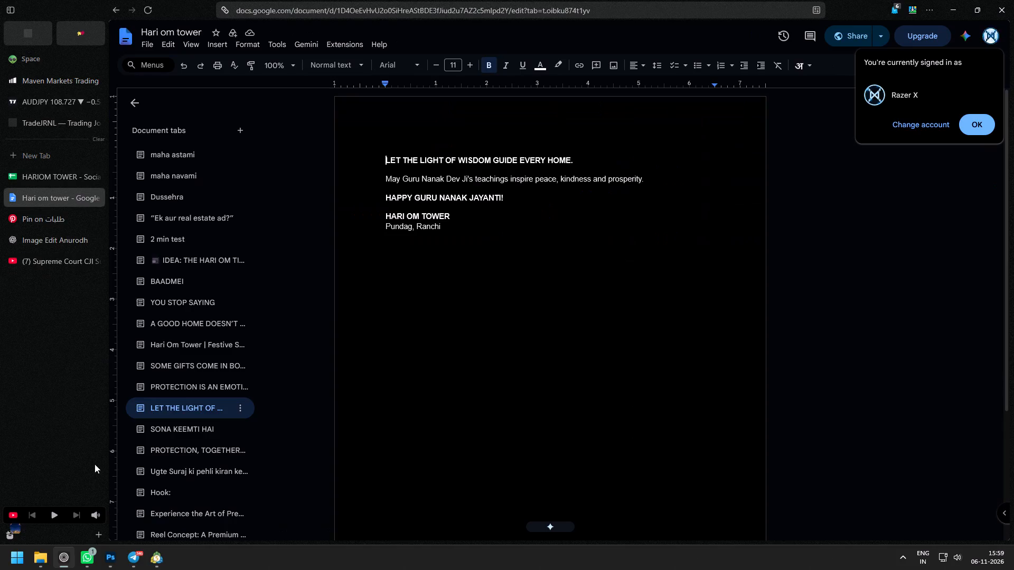
In Photoshop, save the Diwali design as a PSD named "8 Nov static" in the ram pyari folder and close the document.
click(112, 558)
click(364, 319)
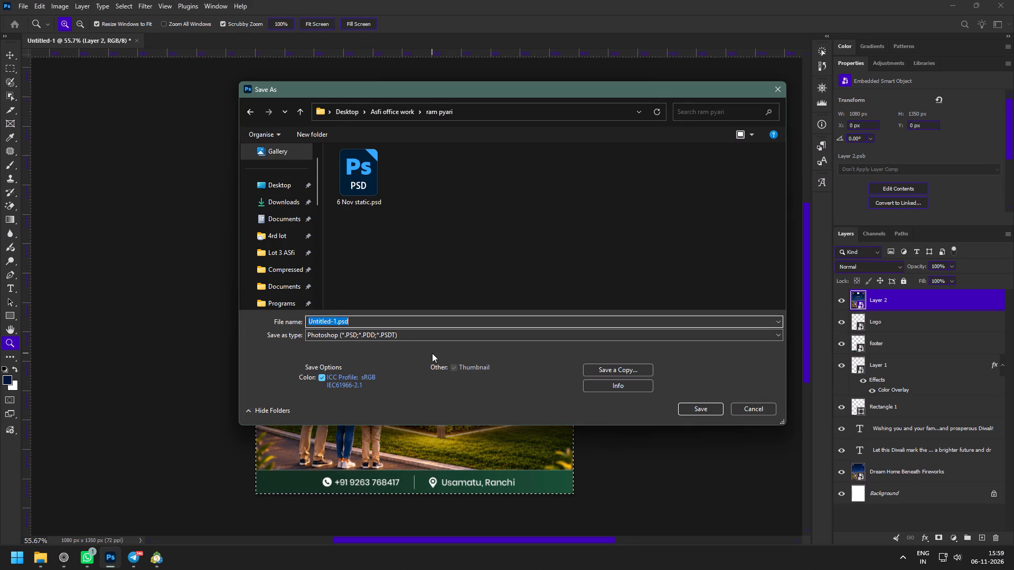
text(8 Nov)
key(space)
text(static)
key(space)
key(Return)
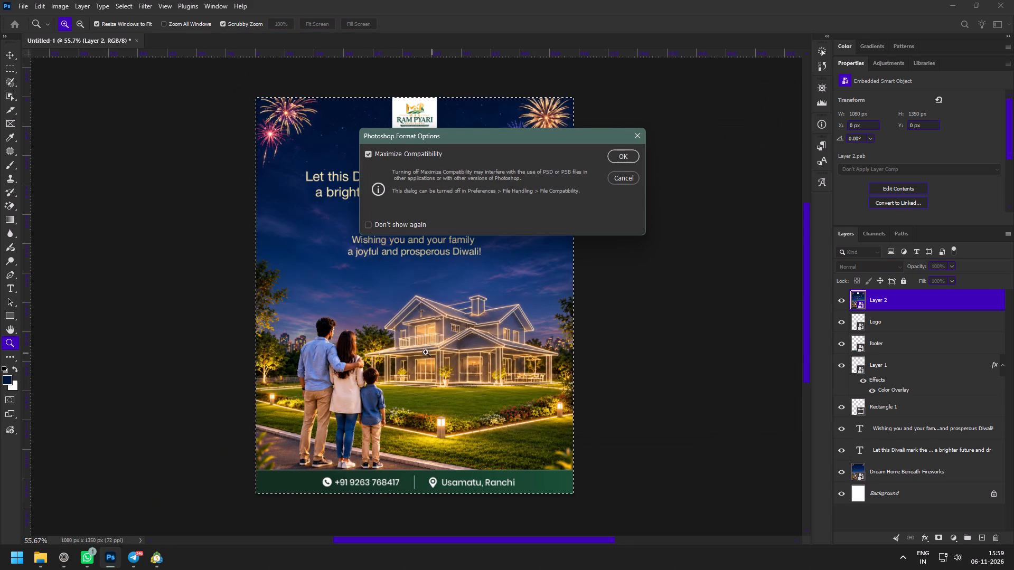
key(Return)
click(144, 41)
click(146, 41)
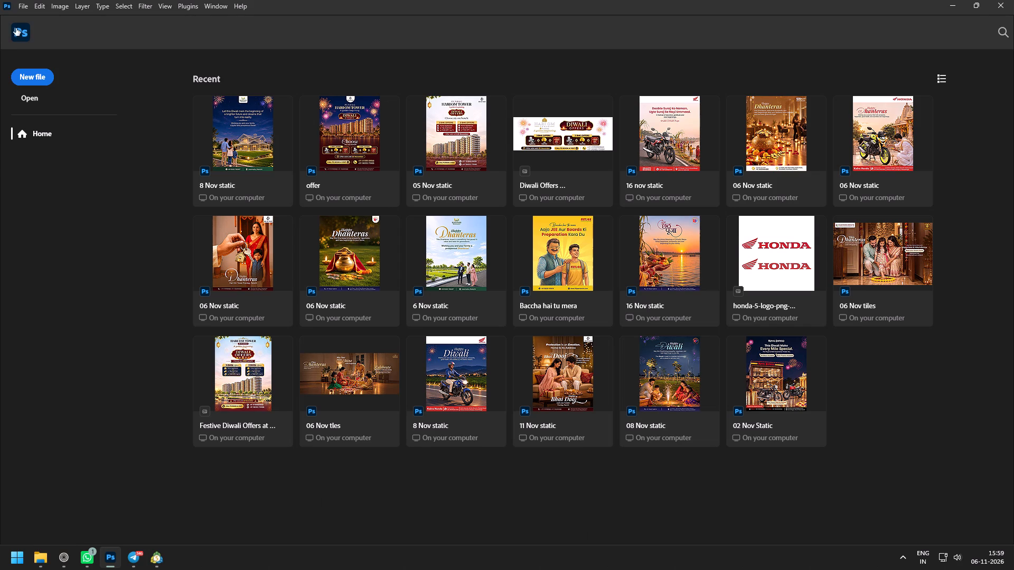
Create a new 1080 x 1350 px document at 72 ppi with a white background from the saved preset.
click(29, 77)
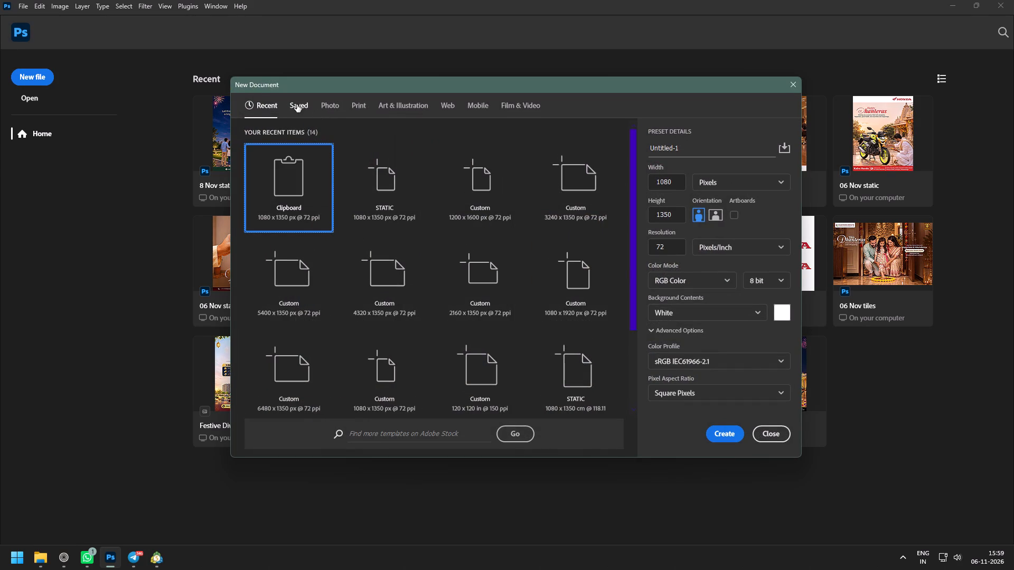
click(297, 104)
click(292, 192)
click(741, 435)
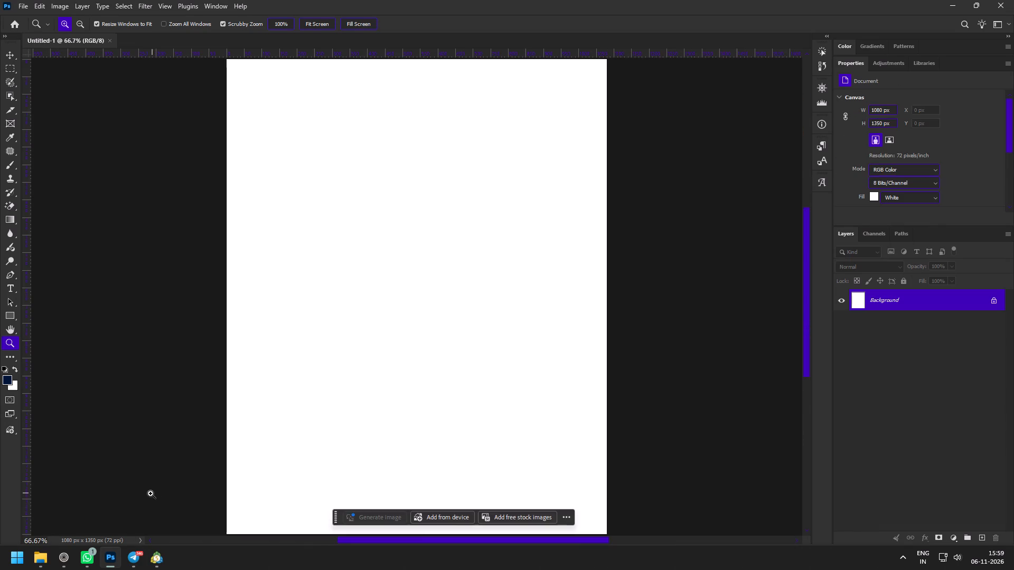
In the browser, review the 24/11/26 static post in the HARIOM TOWER calendar and its text in the Hari om tower document.
click(57, 553)
click(45, 174)
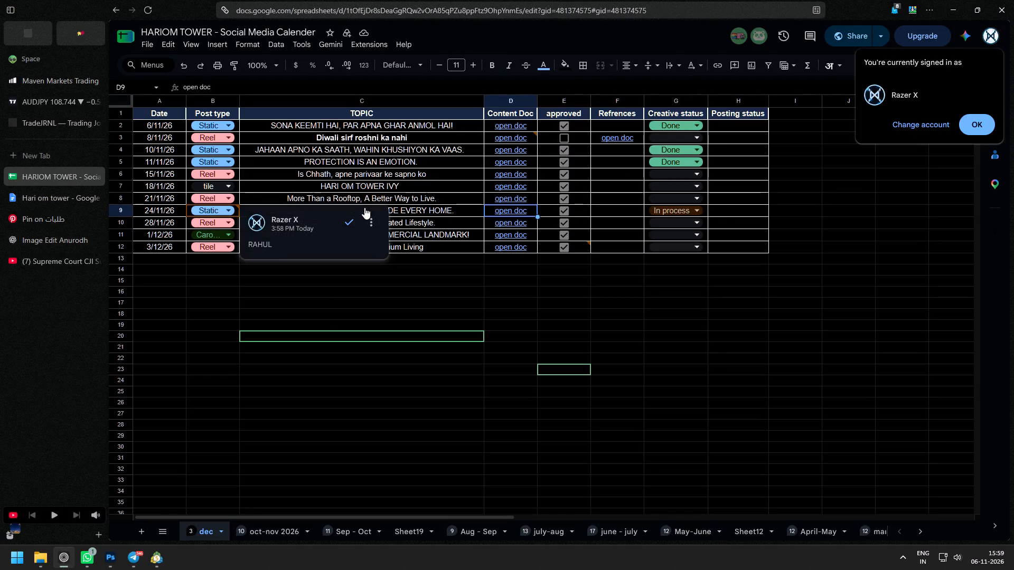
click(520, 209)
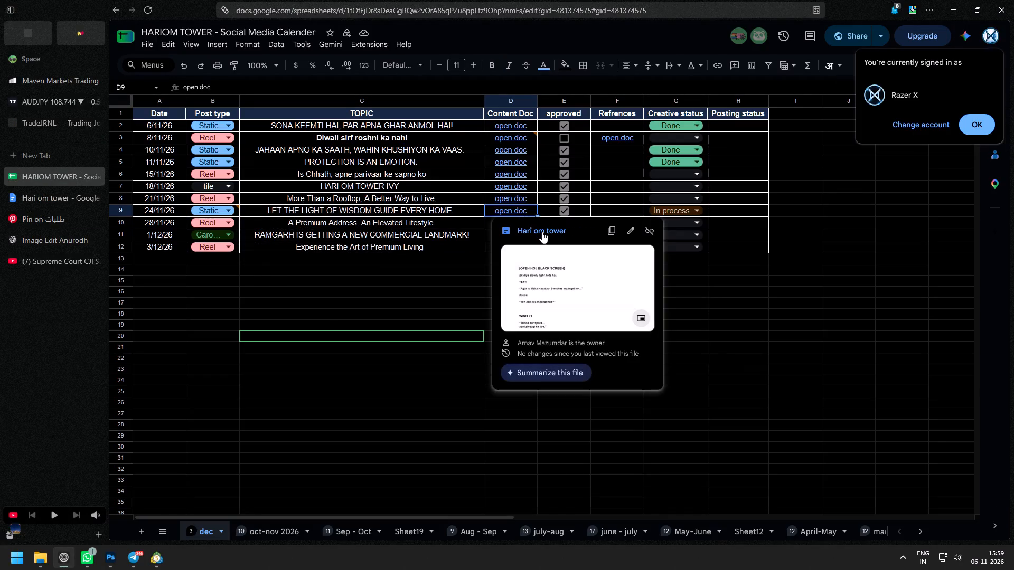
click(48, 197)
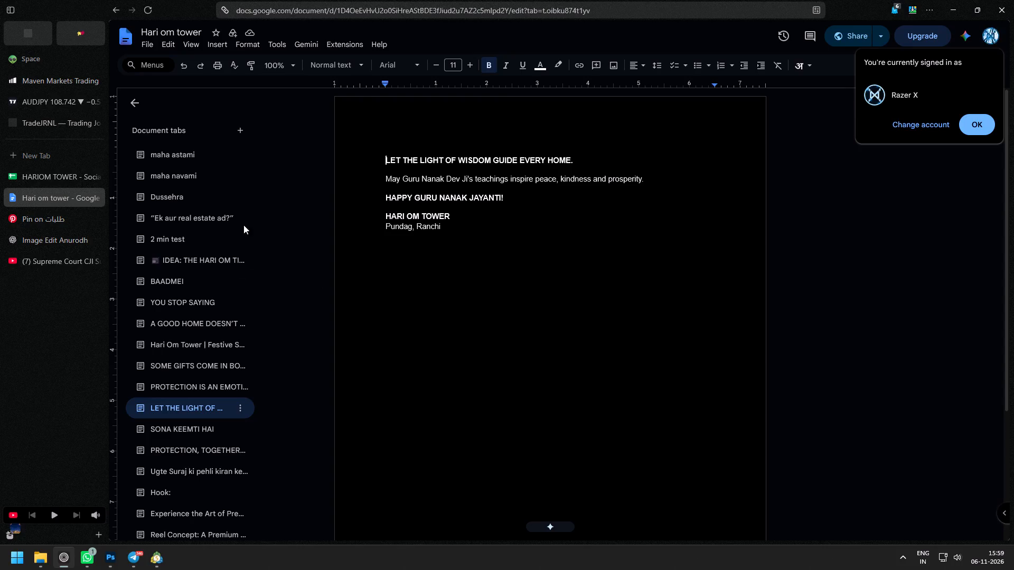
click(50, 172)
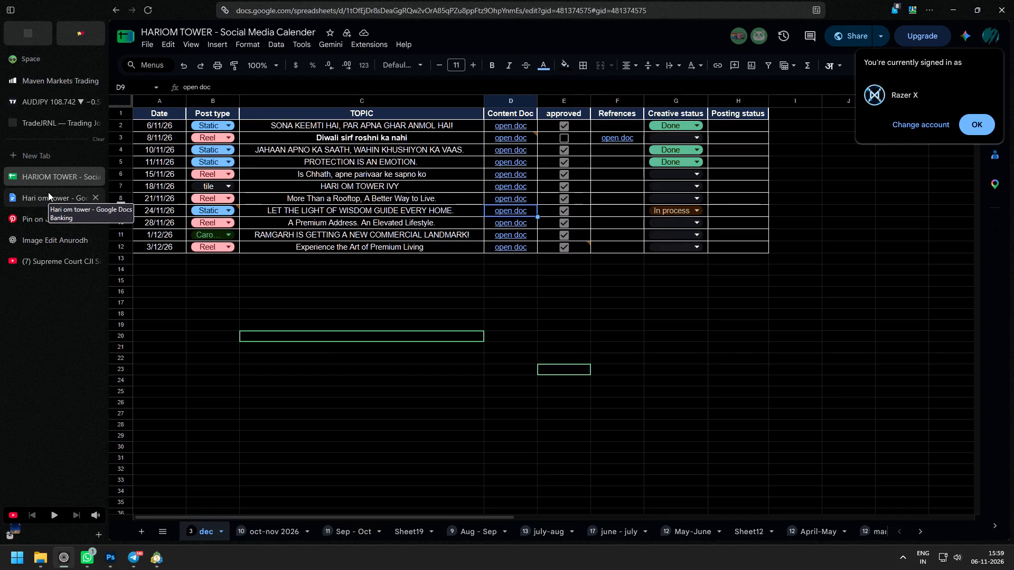
click(48, 192)
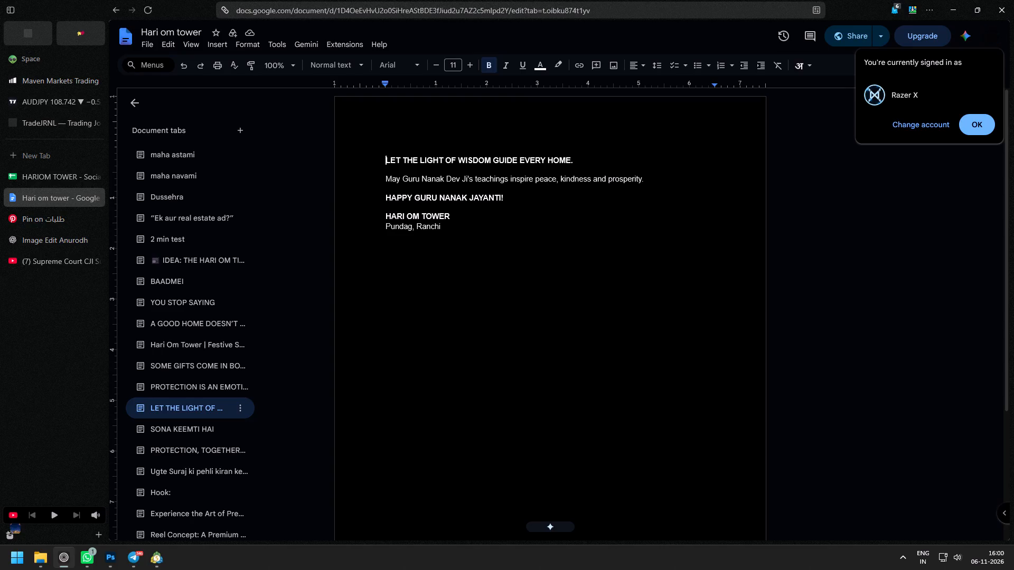
Copy the "HAPPY GURU NANAK JAYANTI" heading text from the document and search Pinterest for "HAPPY GURU NANAK JAYANTI design".
drag(382, 193, 496, 199)
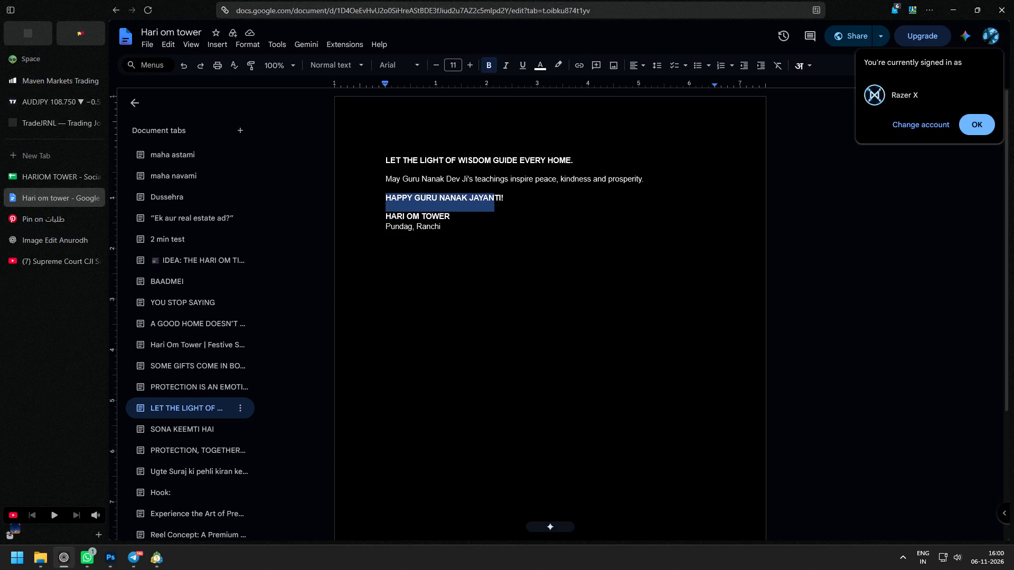
drag(496, 199, 501, 199)
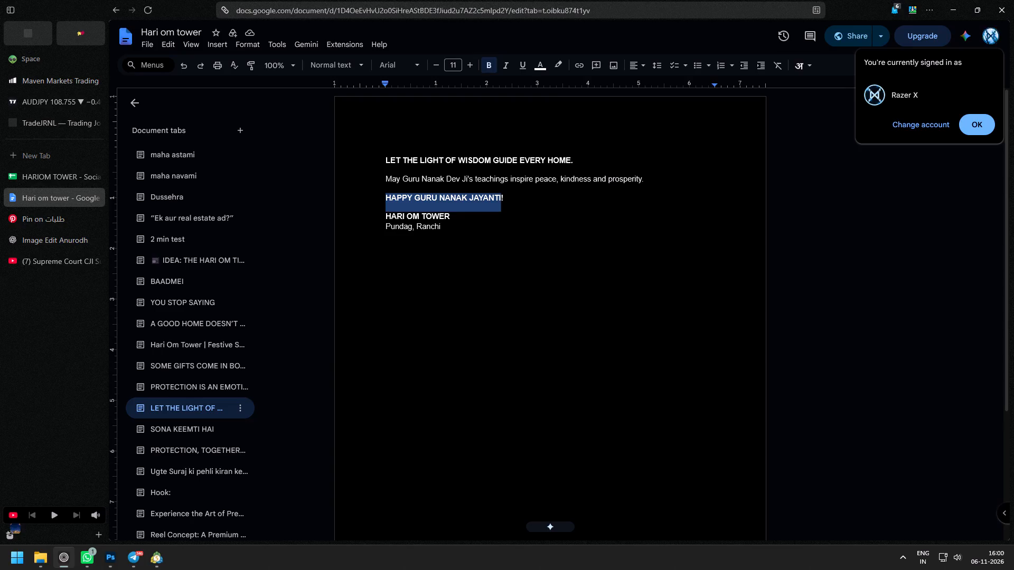
drag(501, 199, 499, 199)
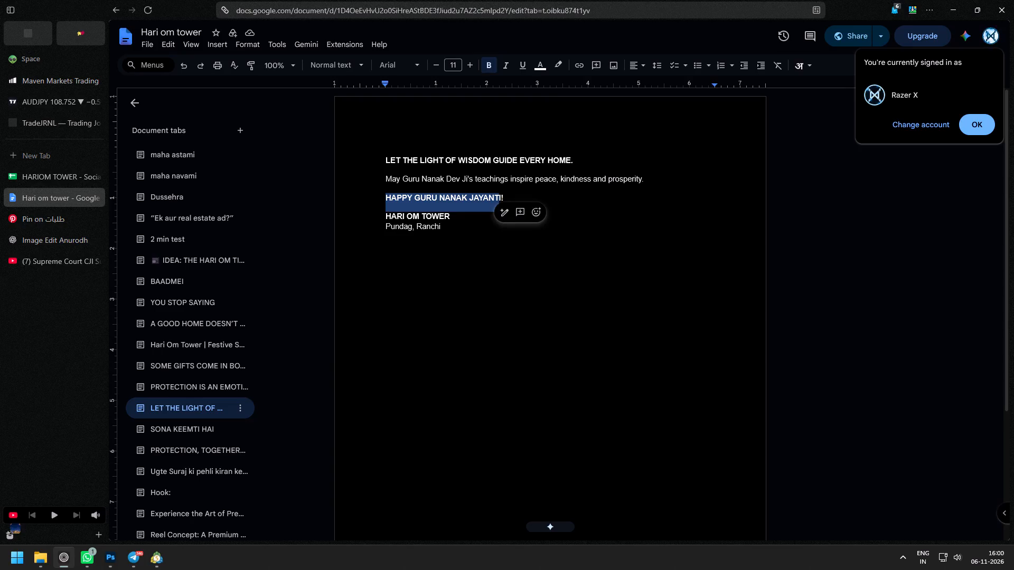
key(shift+Right)
key(ctrl+c)
click(43, 218)
click(233, 45)
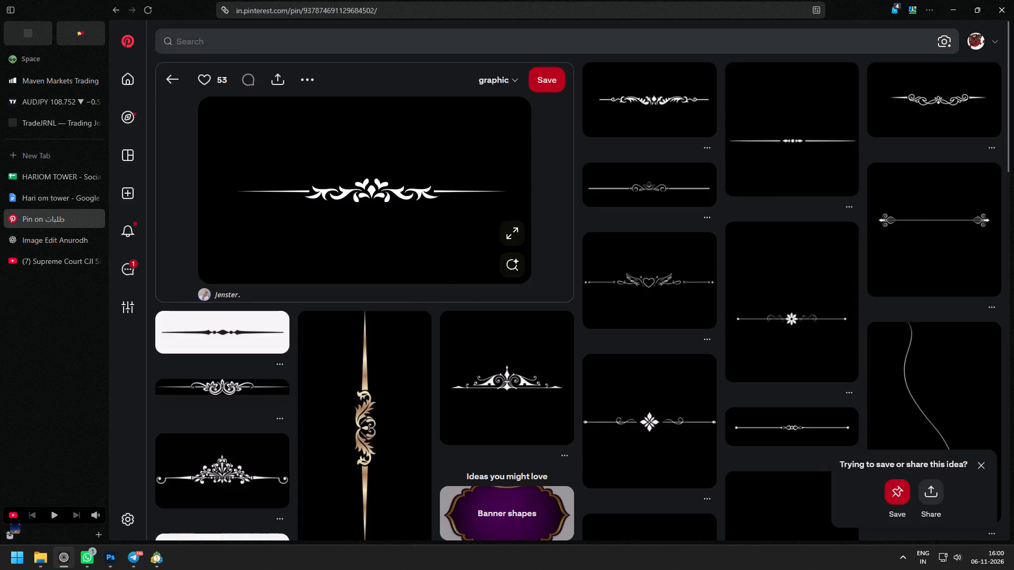
key(ctrl+v)
key(space)
text(design)
key(space)
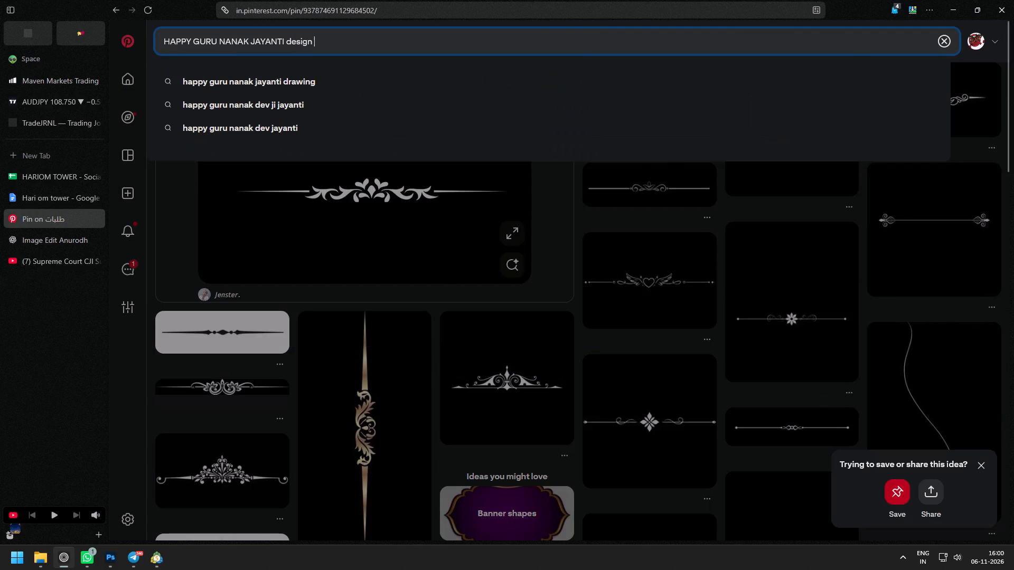
key(Return)
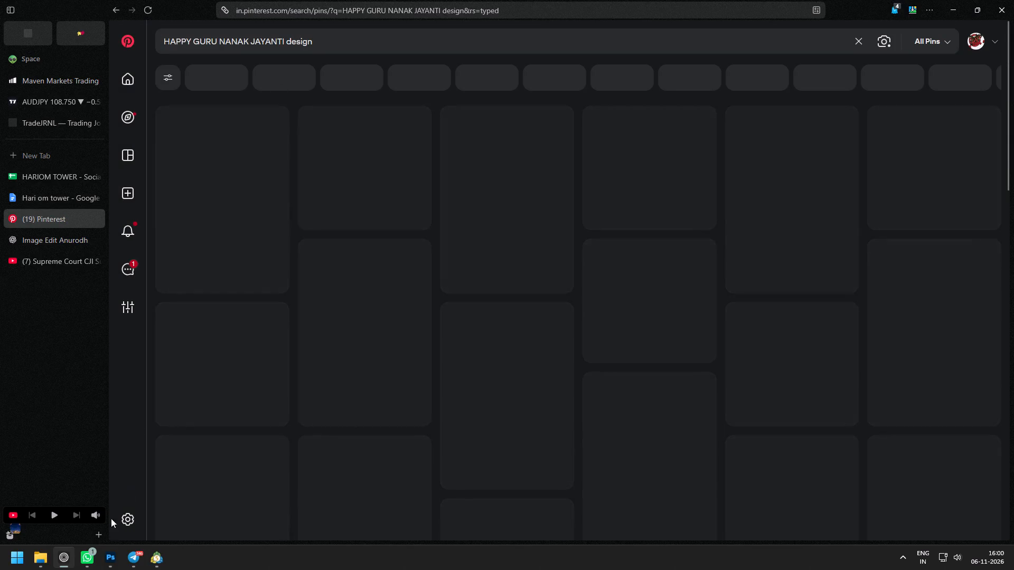
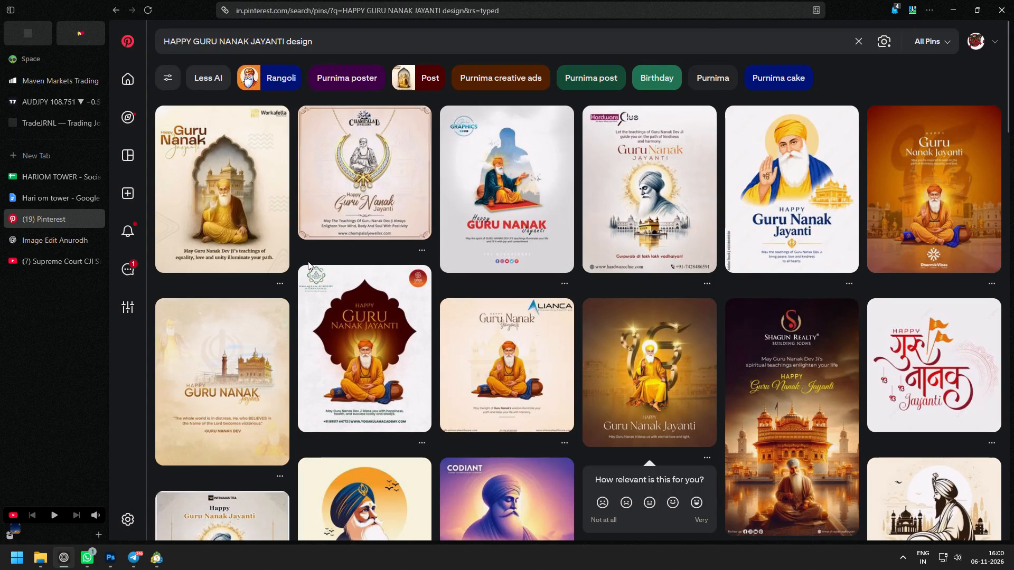
Skim the Guru Nanak Jayanti design results and recheck the post in the HARIOM TOWER calendar and the Hari om tower document.
scroll(445, 328, down, 3)
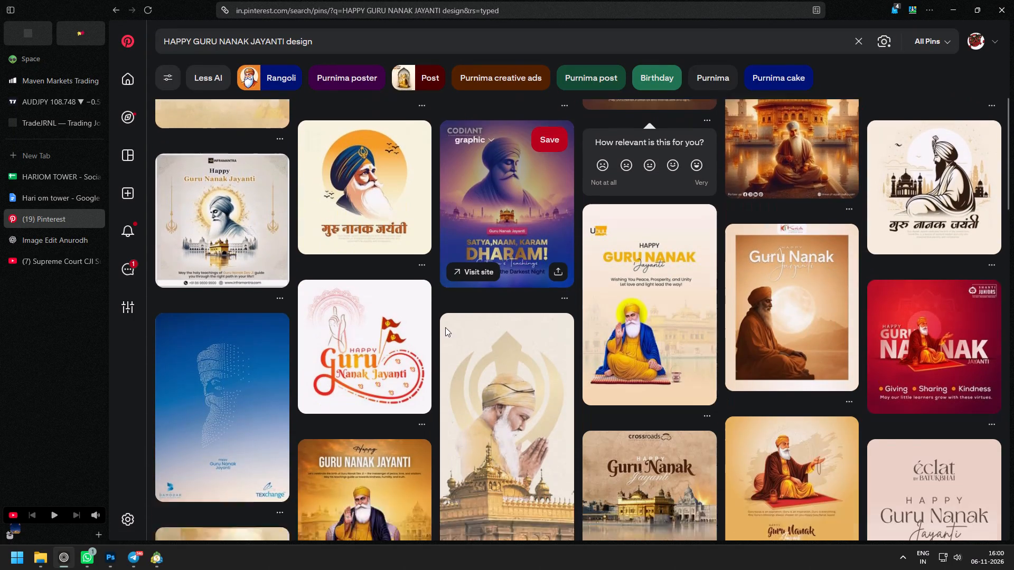
scroll(425, 388, up, 6)
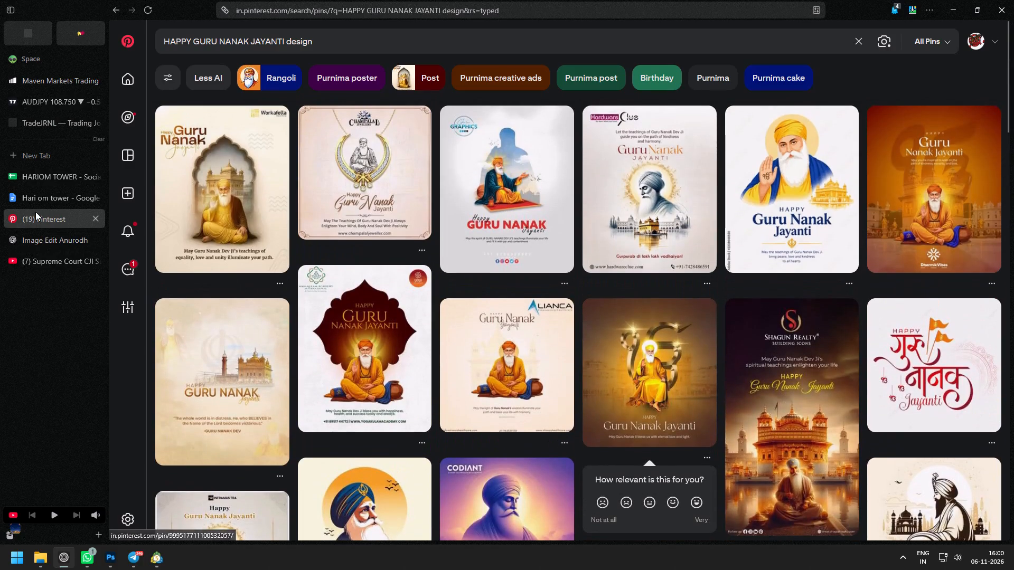
click(57, 195)
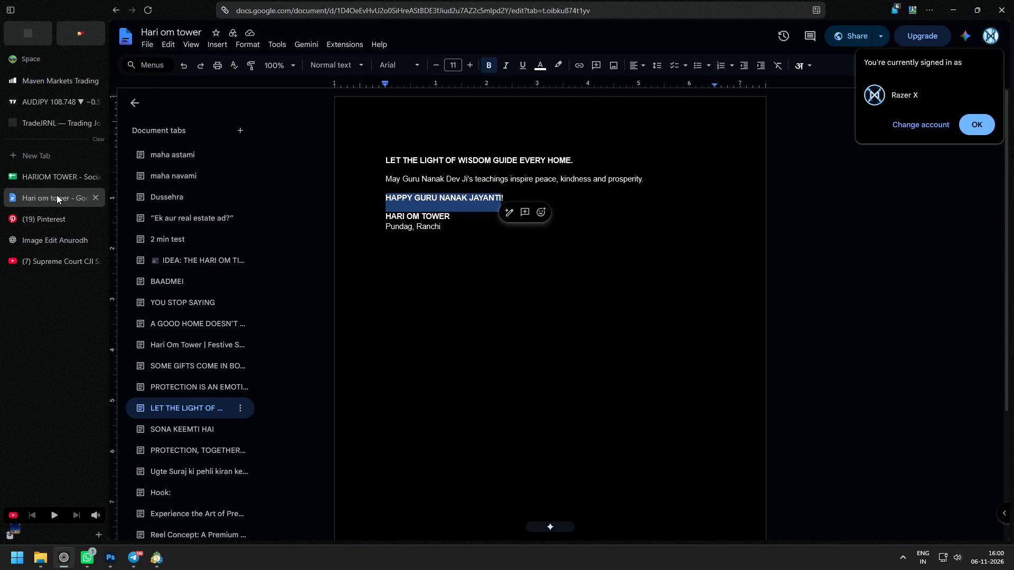
click(57, 180)
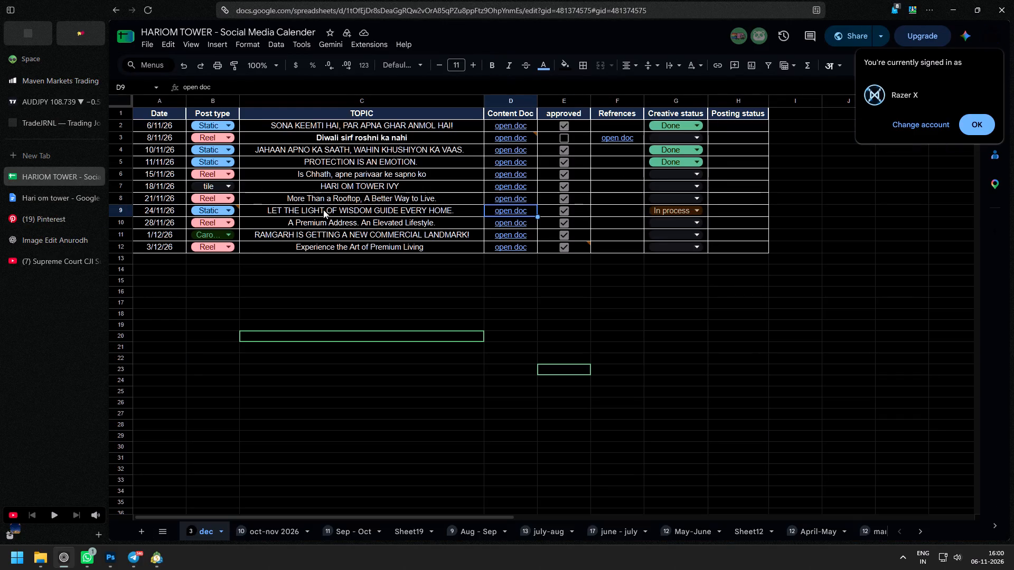
click(53, 200)
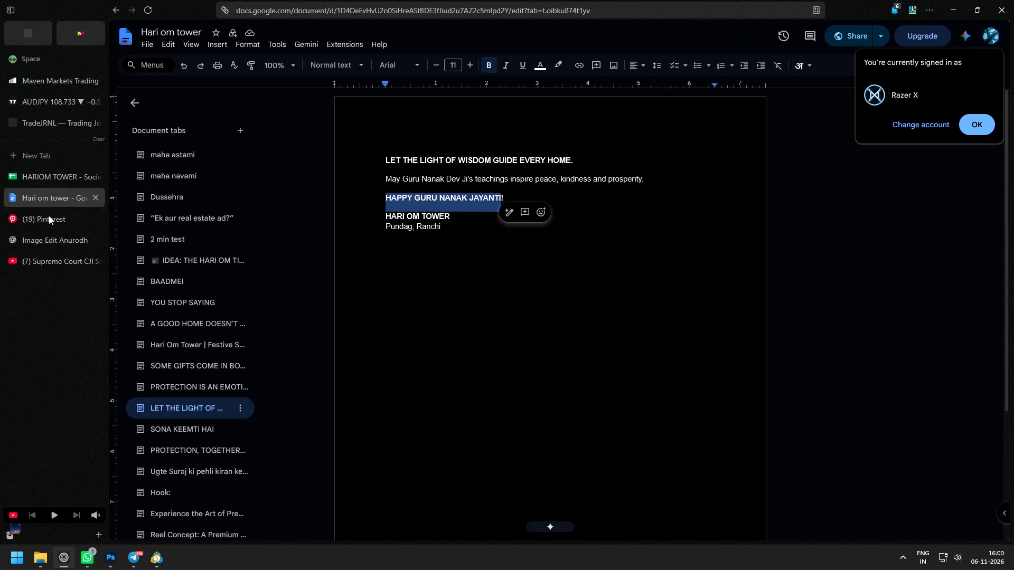
Back on Pinterest, browse the Guru Nanak Jayanti results and examine the Shagun Realty Golden Temple pin with its related designs.
click(49, 221)
scroll(529, 266, down, 1)
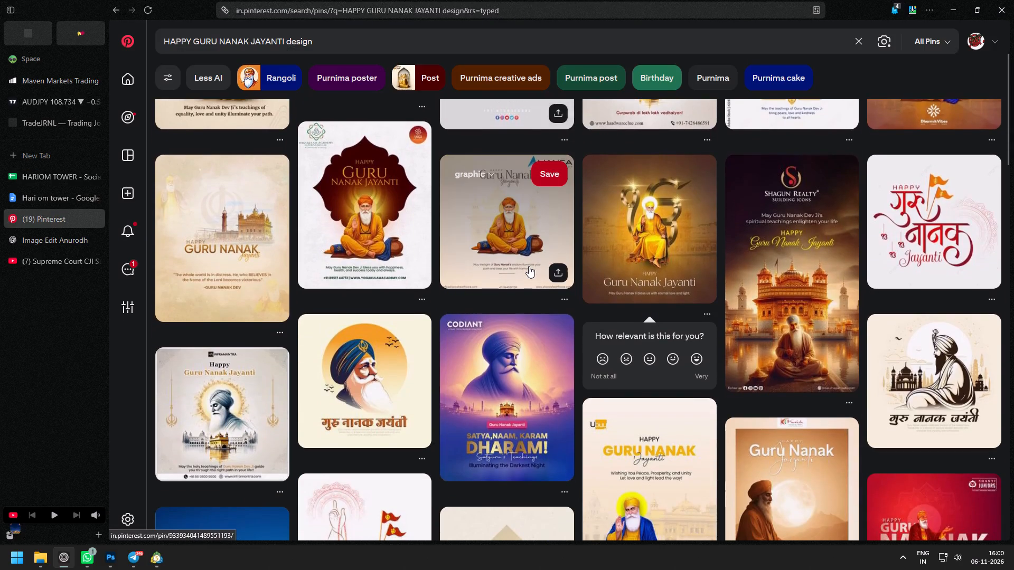
scroll(791, 288, down, 2)
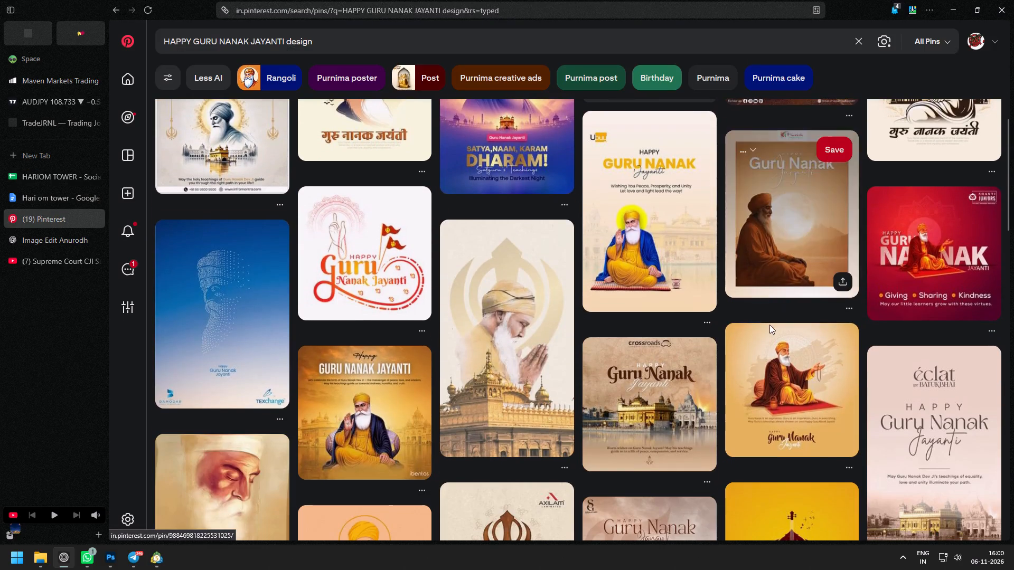
scroll(769, 325, down, 1)
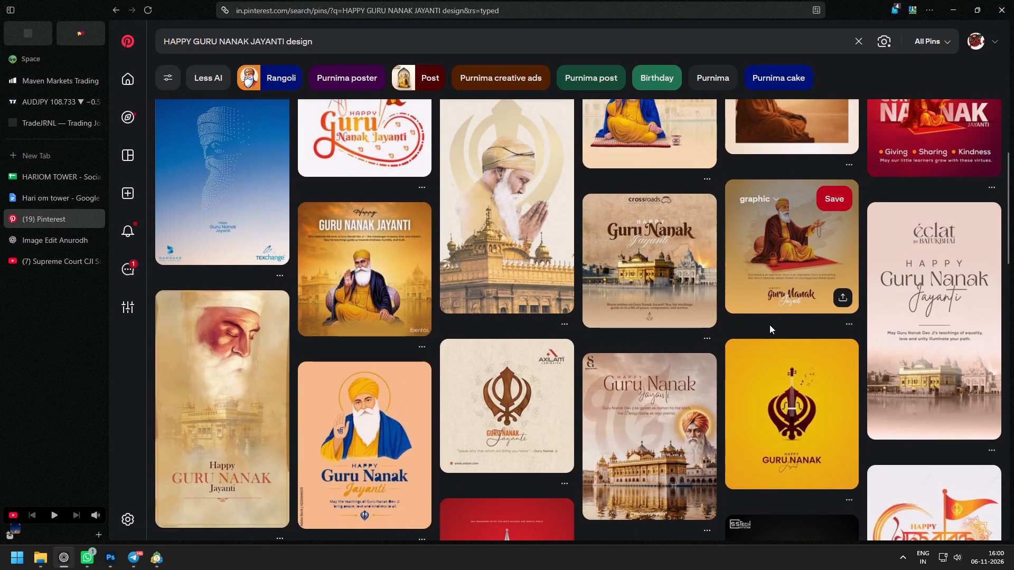
scroll(769, 325, up, 3)
click(787, 290)
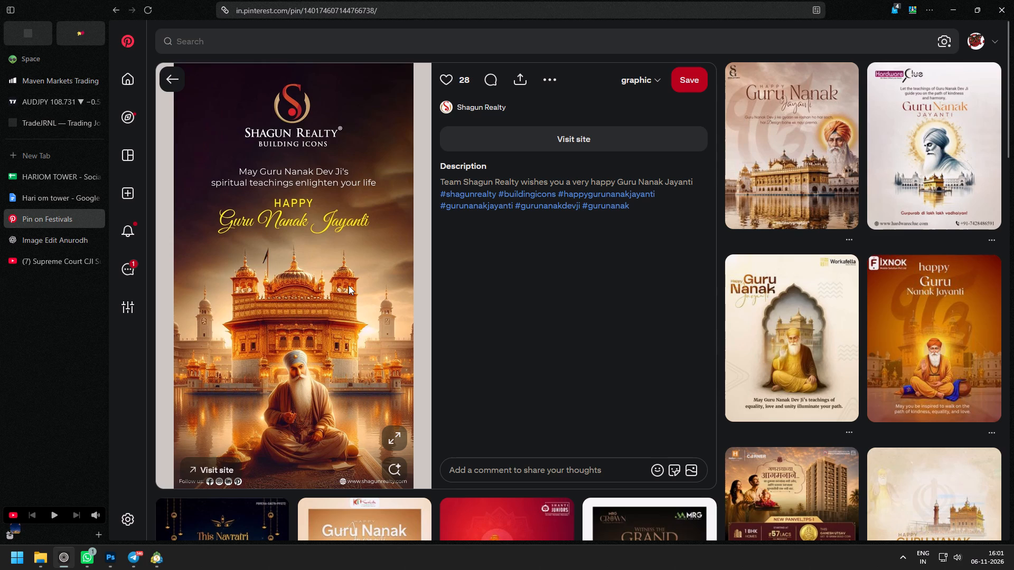
scroll(387, 294, down, 1)
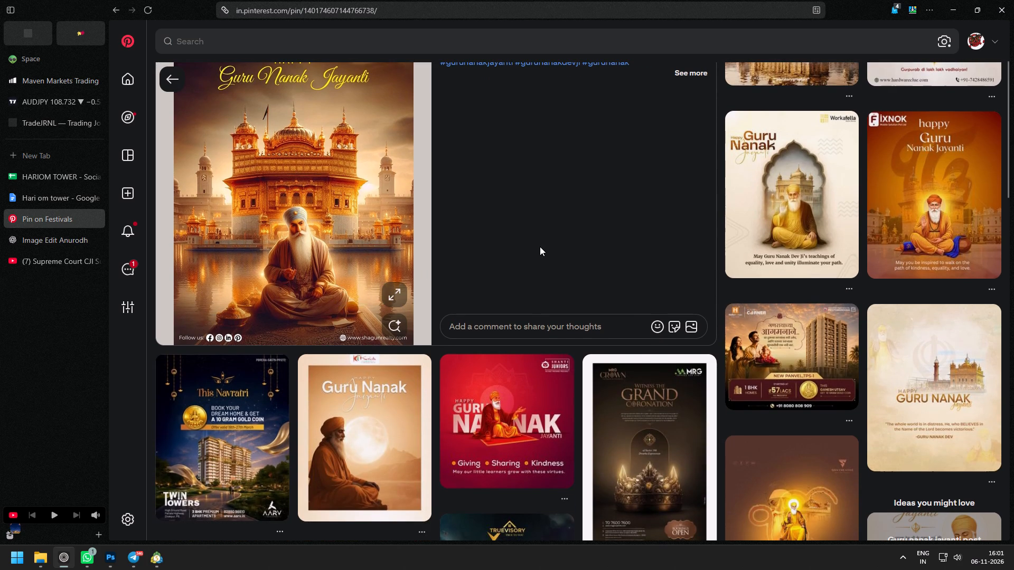
scroll(540, 246, down, 1)
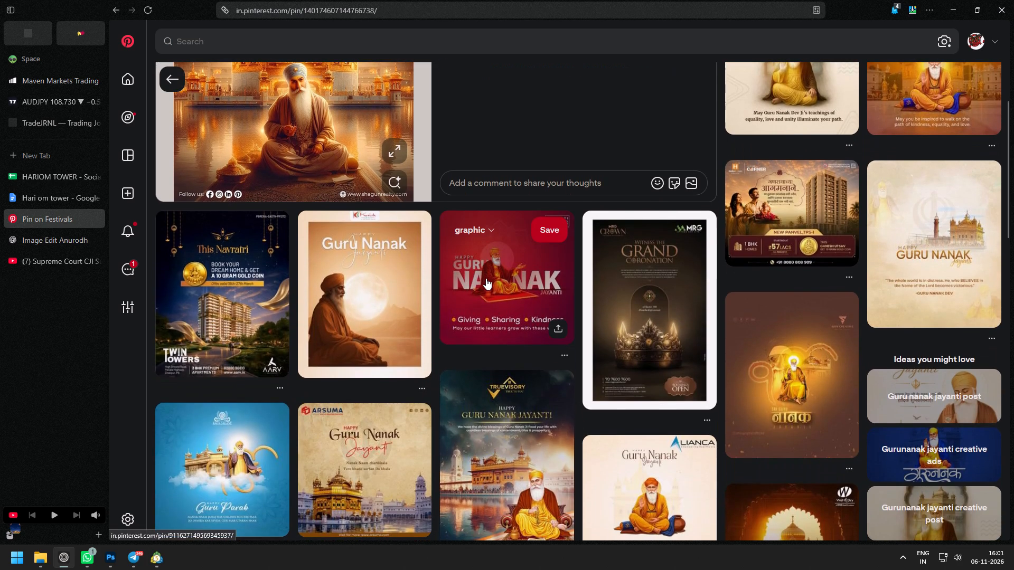
scroll(517, 315, down, 1)
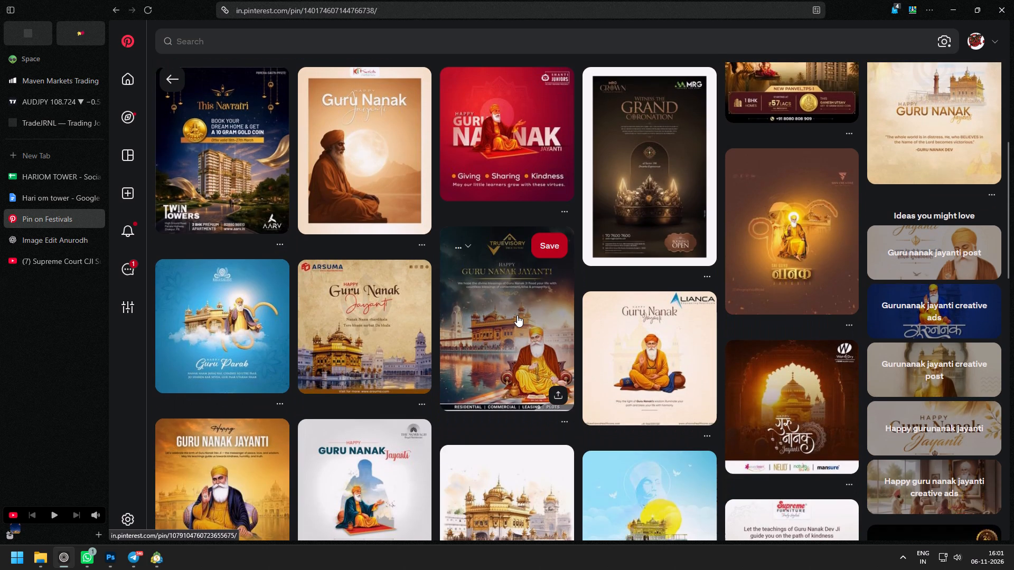
scroll(517, 315, up, 3)
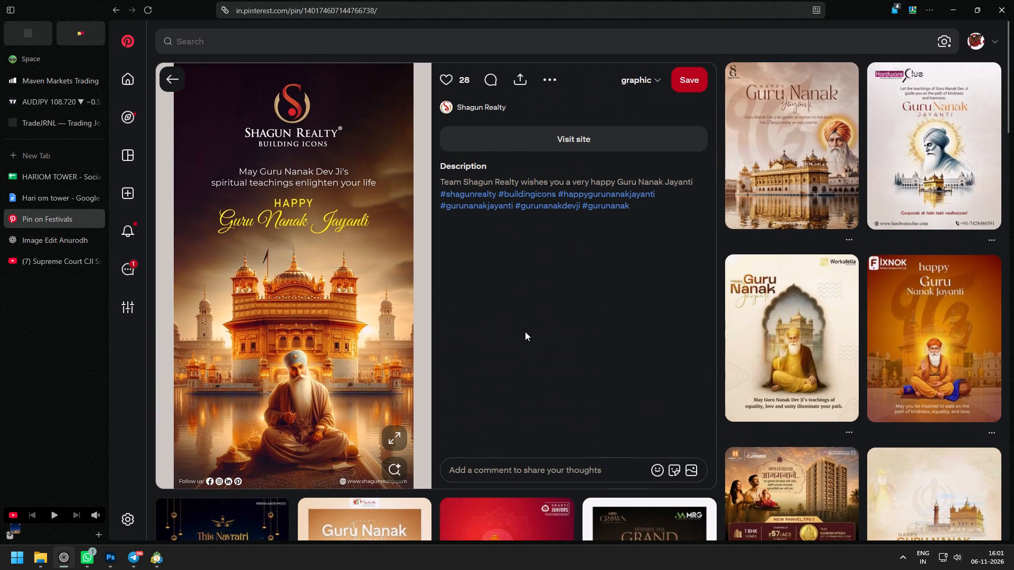
click(172, 79)
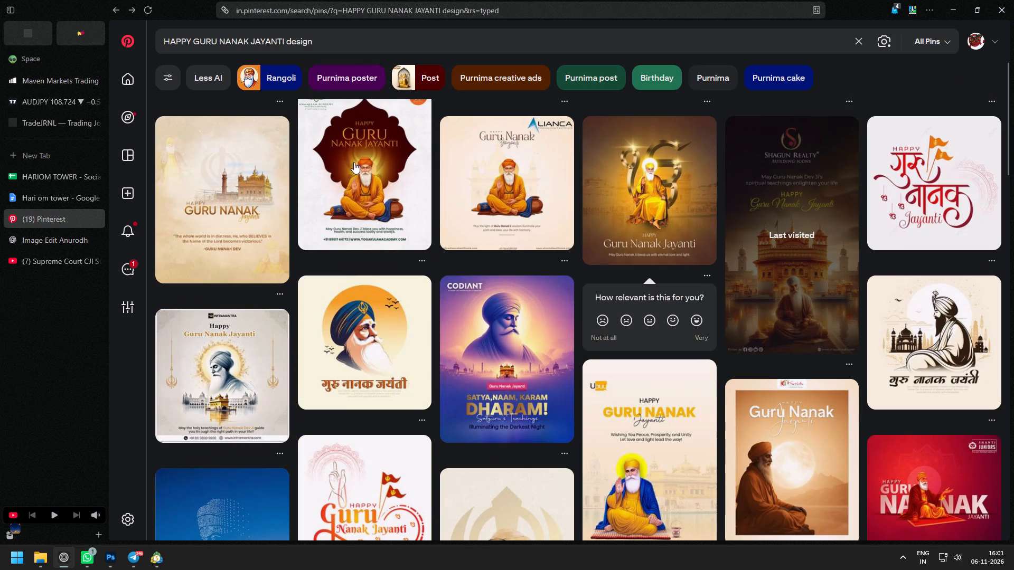
Refine the Pinterest search to "HAPPY GURU NANAK JAYANTI realstate design".
scroll(390, 290, down, 2)
scroll(393, 328, up, 6)
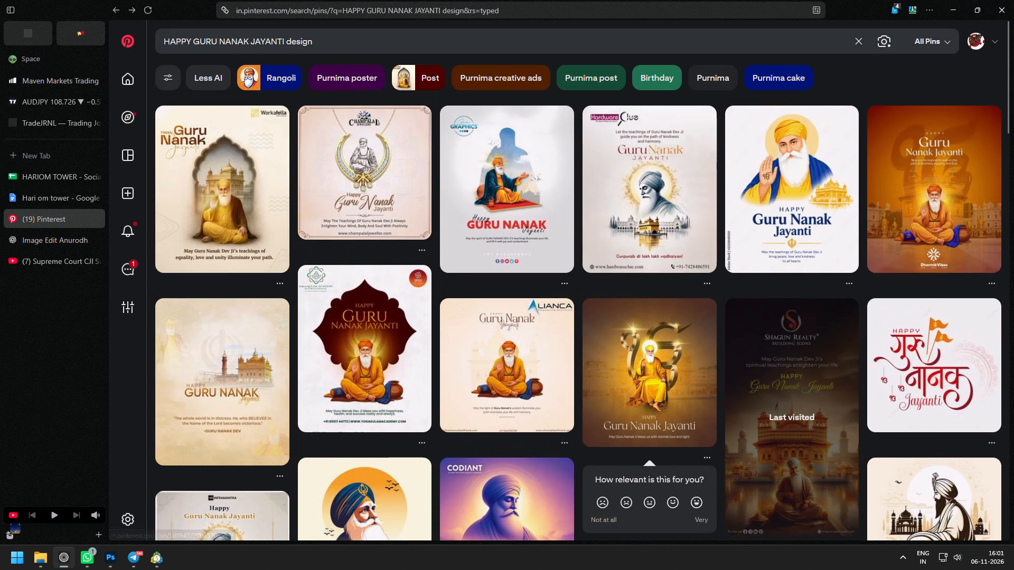
click(287, 37)
text(realstate)
key(space)
key(Return)
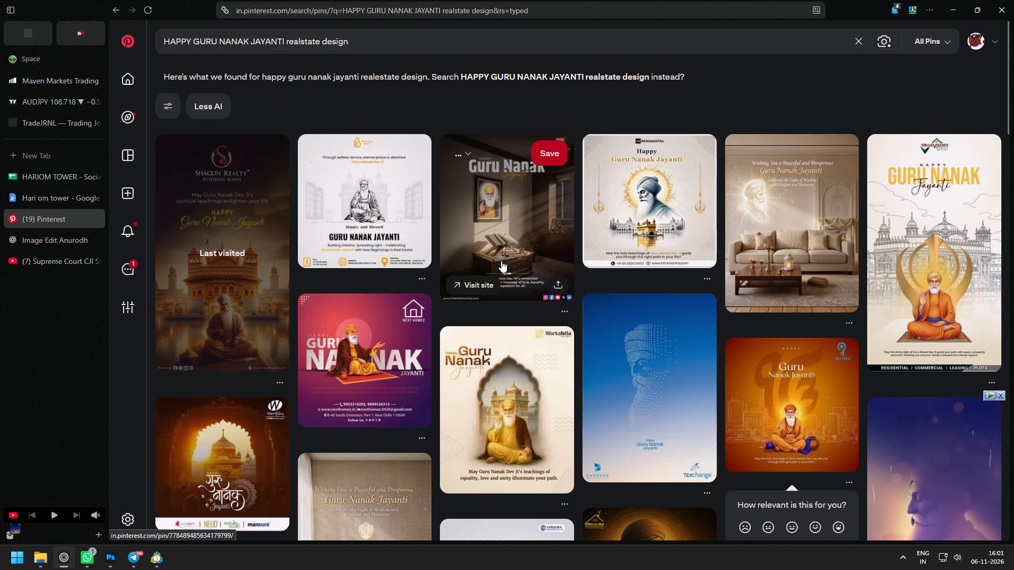
Examine the Hello Homes Guru Nanak Jayanti pin and its related real estate designs, and return to the search results.
click(514, 225)
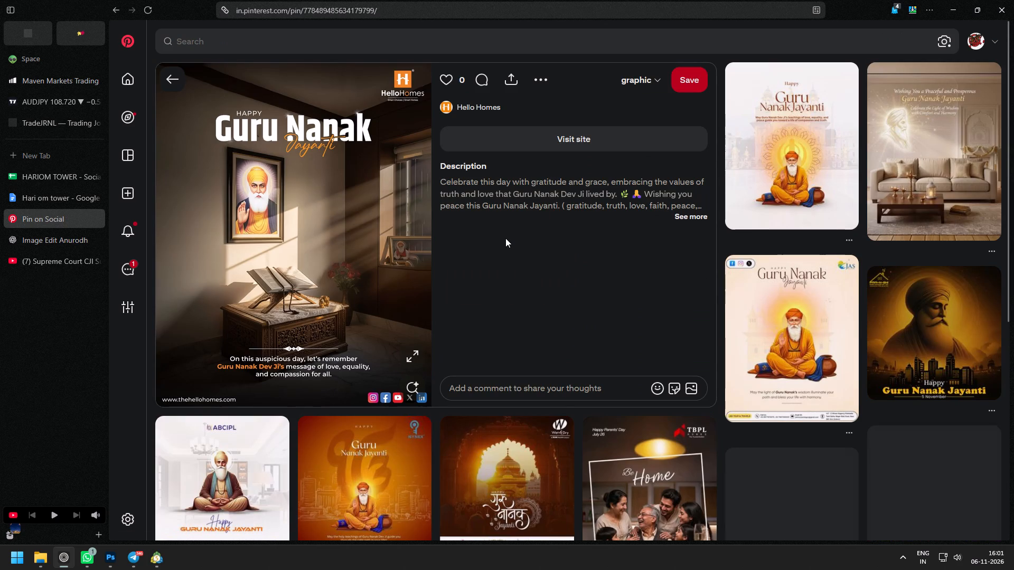
scroll(505, 238, down, 1)
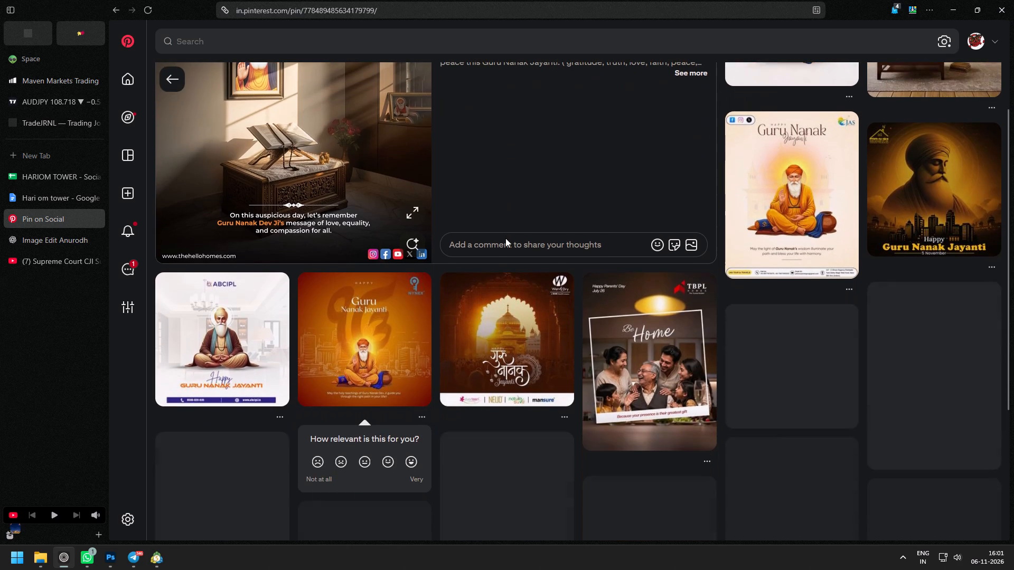
scroll(505, 238, up, 2)
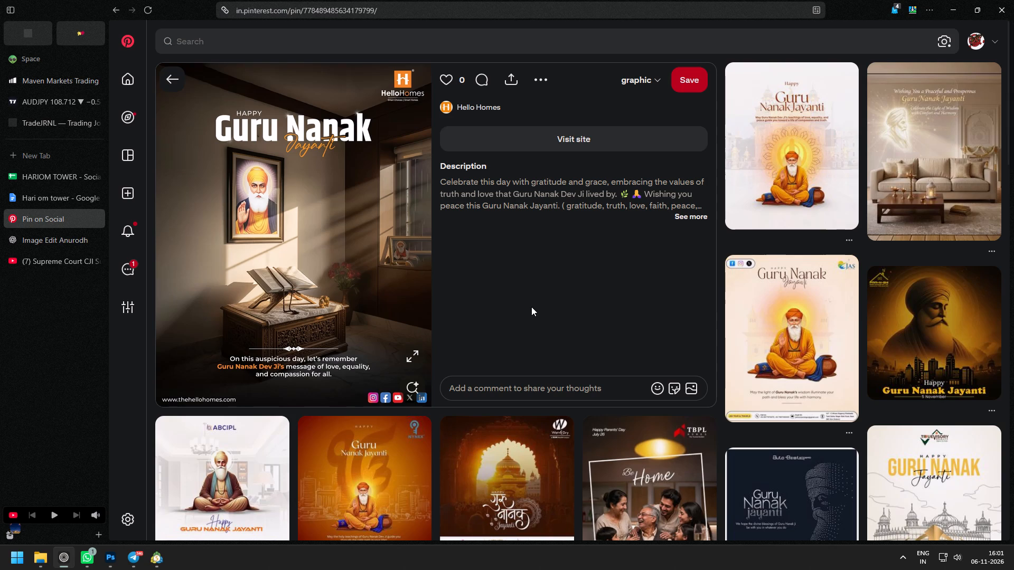
scroll(531, 307, down, 1)
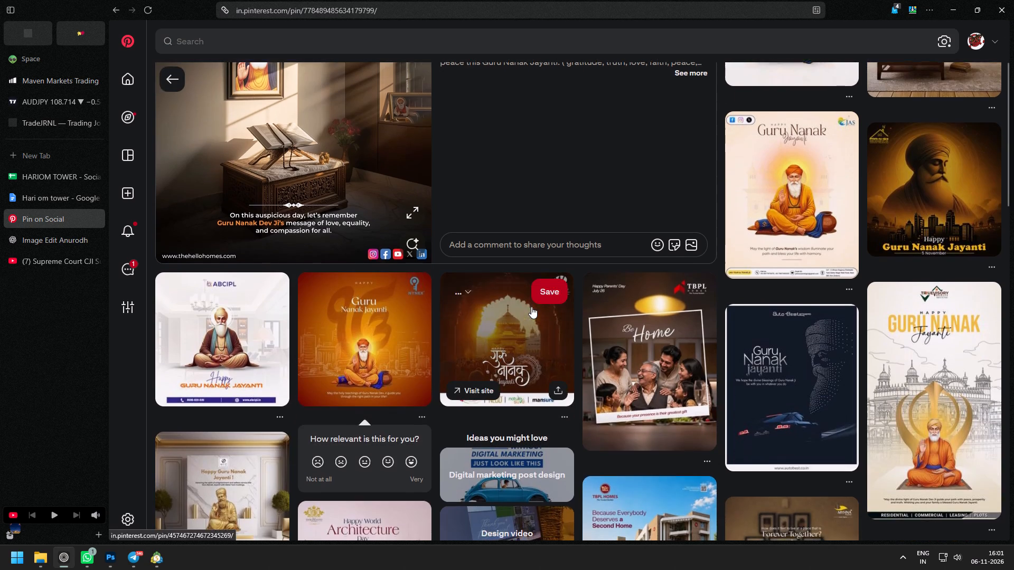
scroll(531, 307, down, 2)
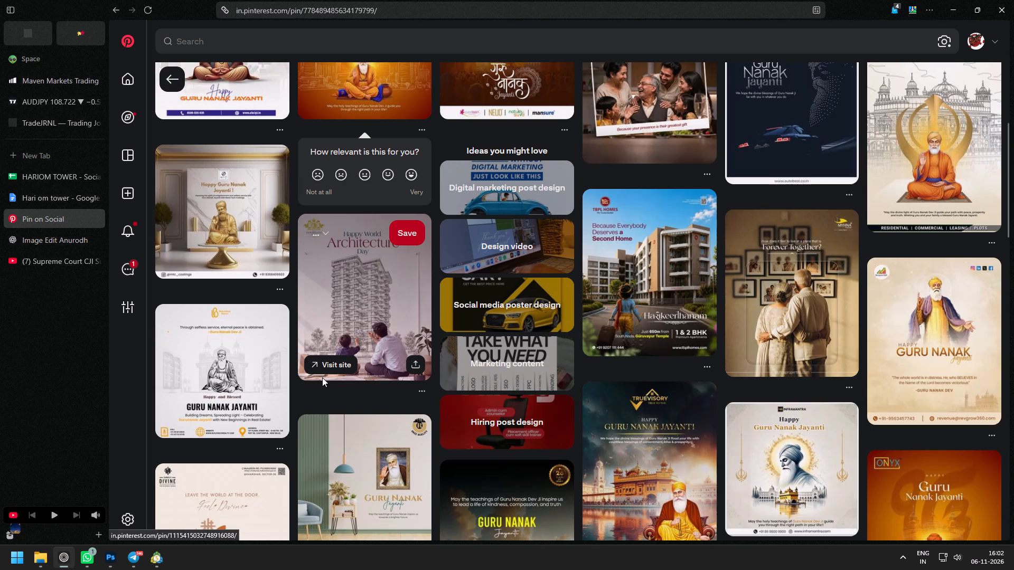
scroll(377, 329, down, 1)
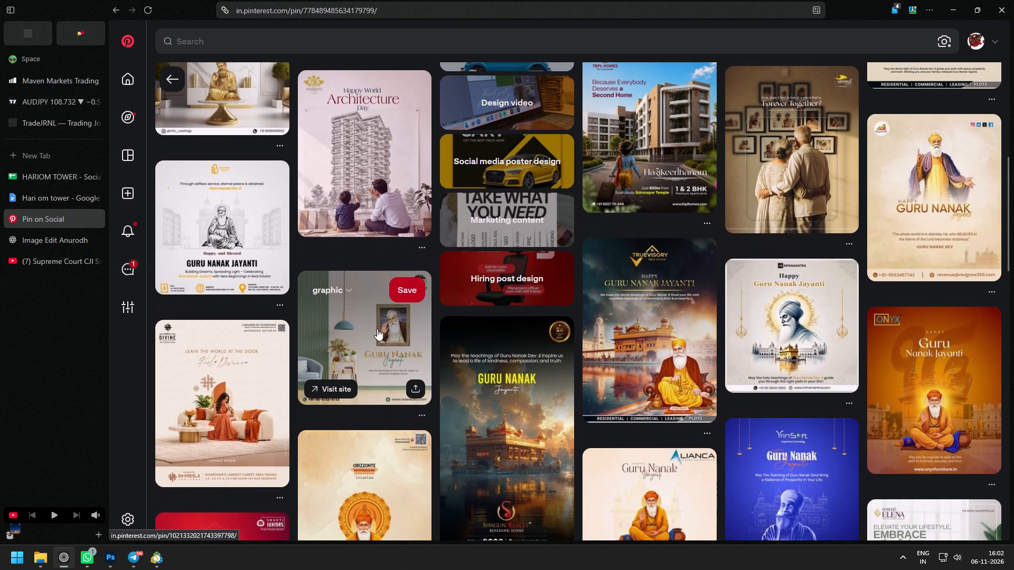
scroll(377, 329, down, 2)
scroll(417, 434, up, 8)
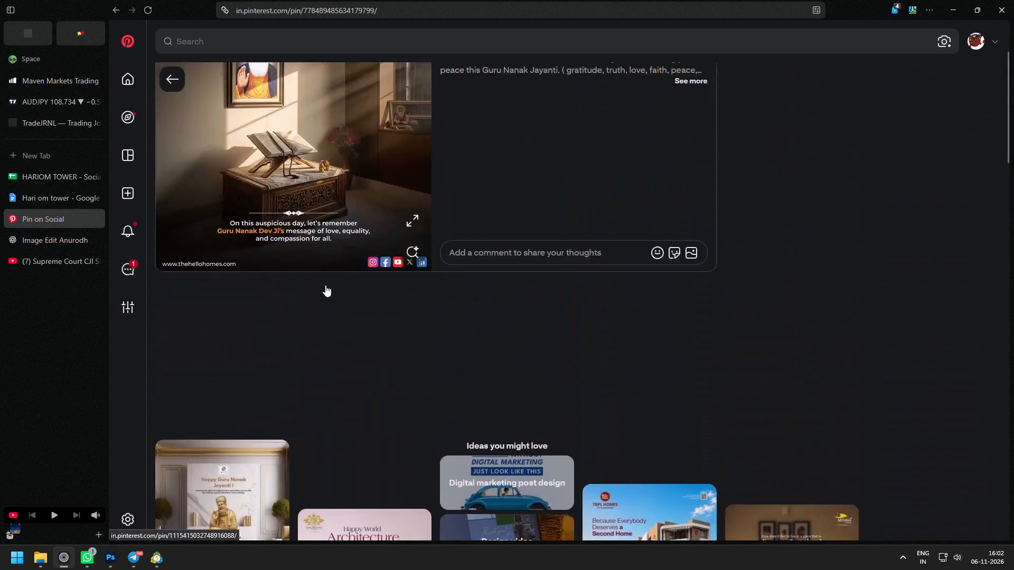
click(168, 75)
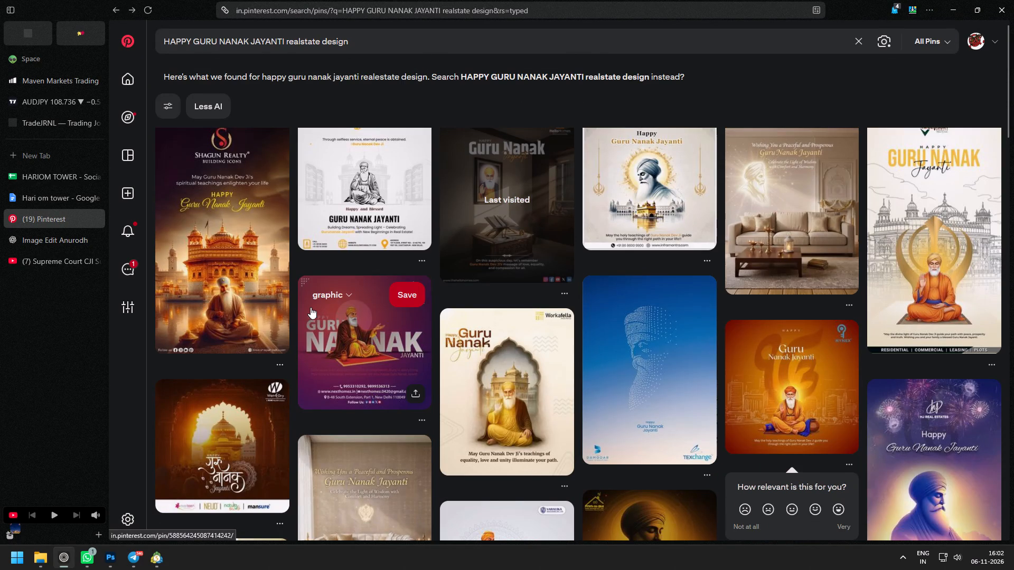
Reopen the Shagun Realty pin, examine the related Guru Nanak Jayanti designs under it, and return to the search results.
scroll(311, 307, up, 5)
click(189, 280)
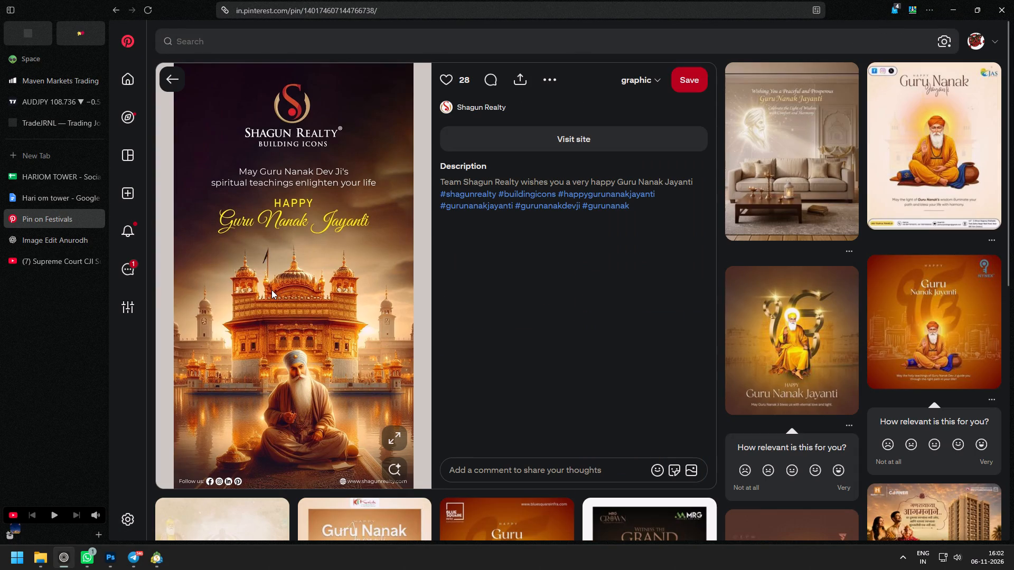
scroll(503, 273, down, 2)
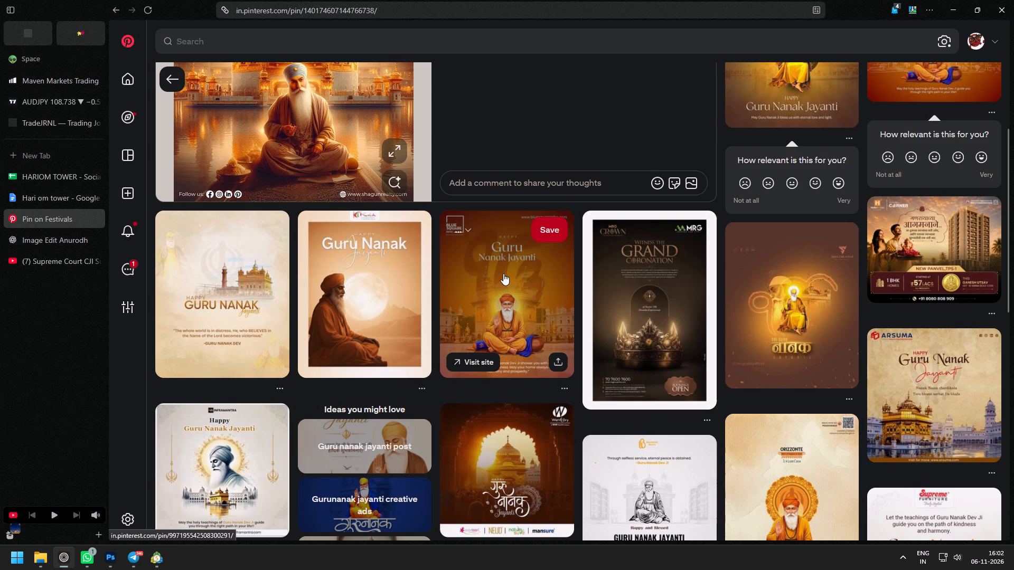
scroll(502, 273, down, 2)
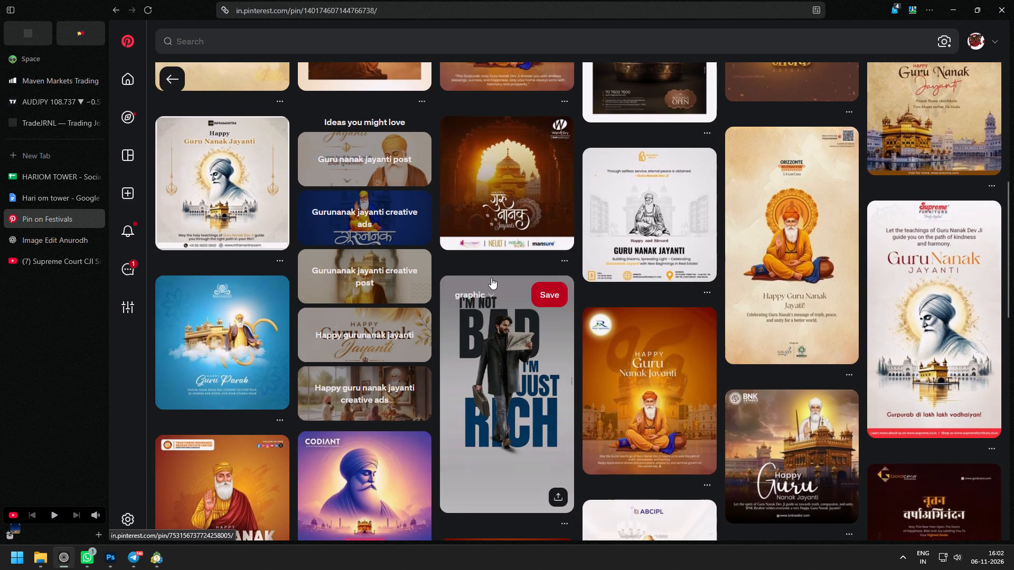
scroll(491, 278, down, 1)
scroll(491, 278, up, 8)
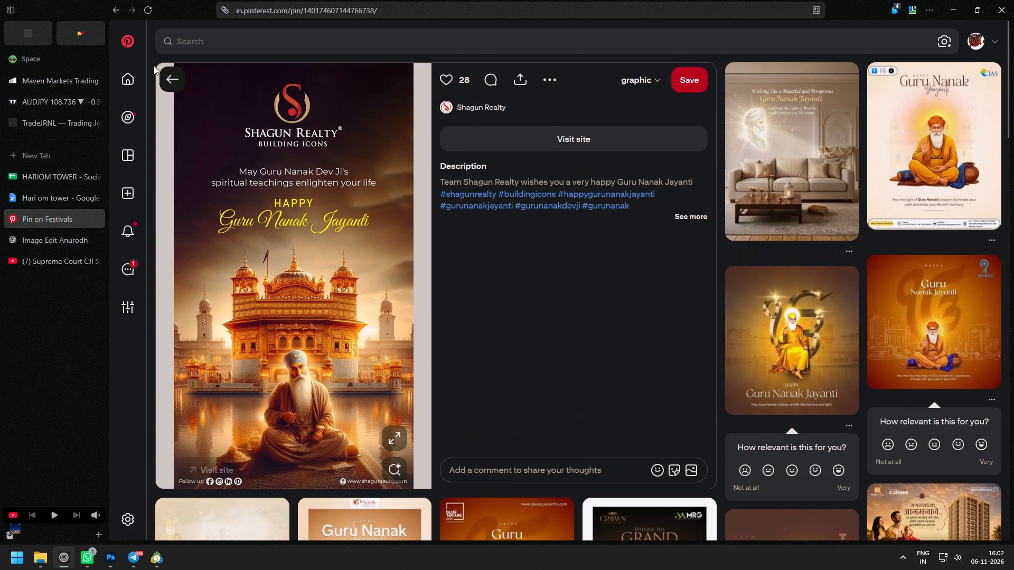
click(173, 84)
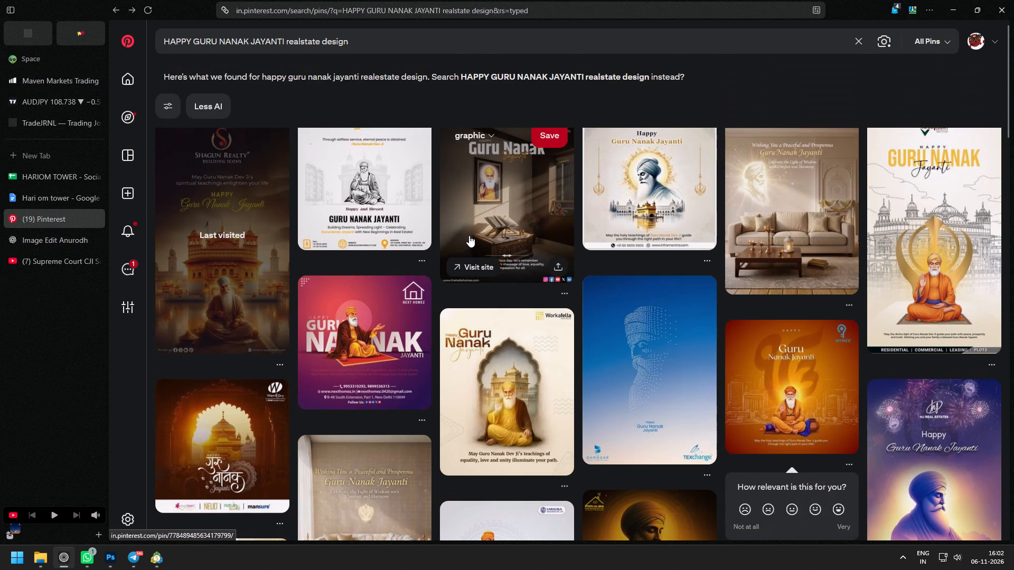
Browse further through the real estate Guru Nanak Jayanti results for a suitable reference layout.
scroll(456, 344, up, 3)
scroll(812, 267, down, 1)
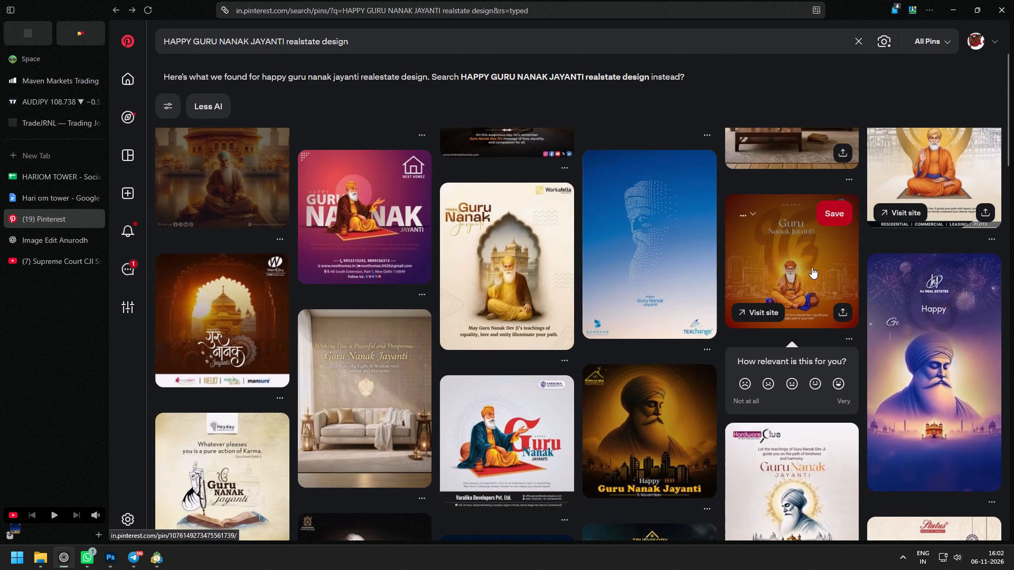
scroll(812, 267, down, 2)
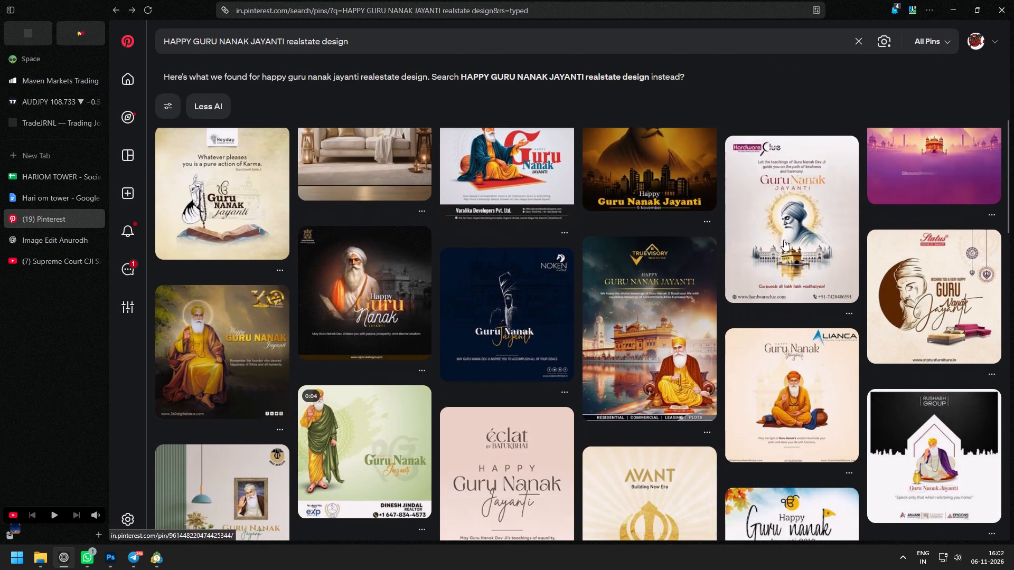
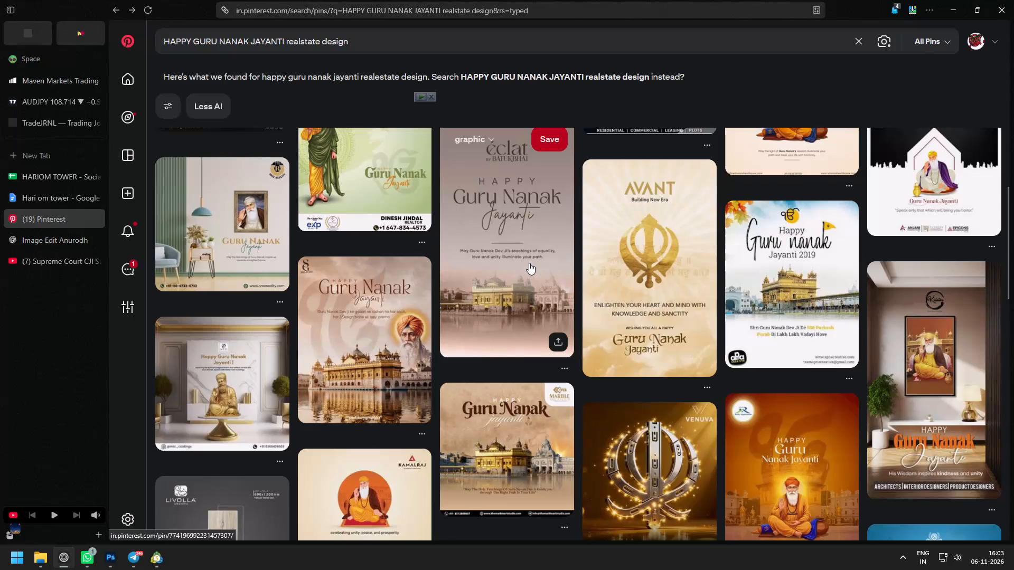
Open the SoulStoryGraphics Guru Nanak Jayanti pin showing the Golden Temple and view its design as a reference.
click(364, 352)
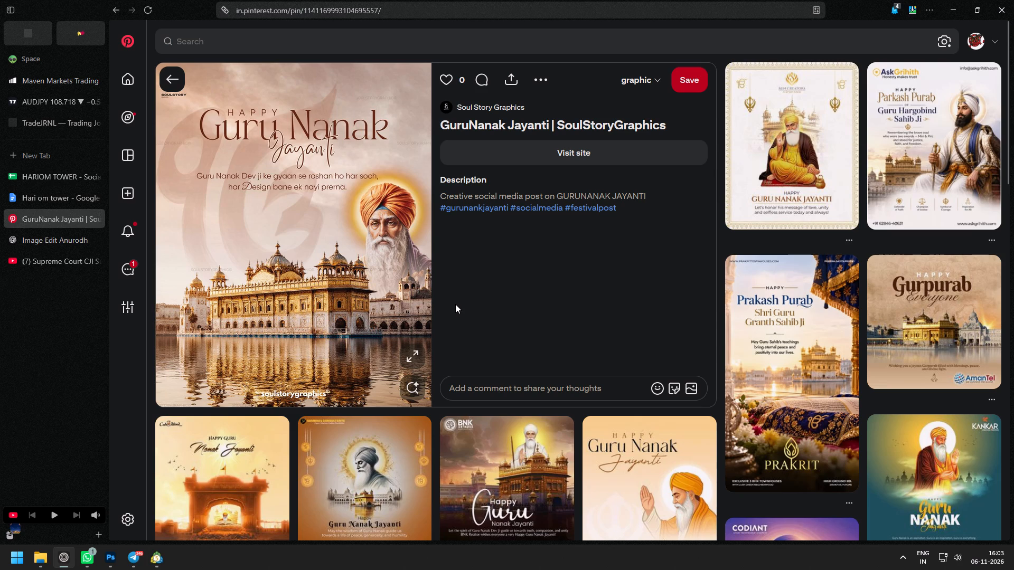
scroll(455, 304, down, 1)
scroll(455, 304, up, 2)
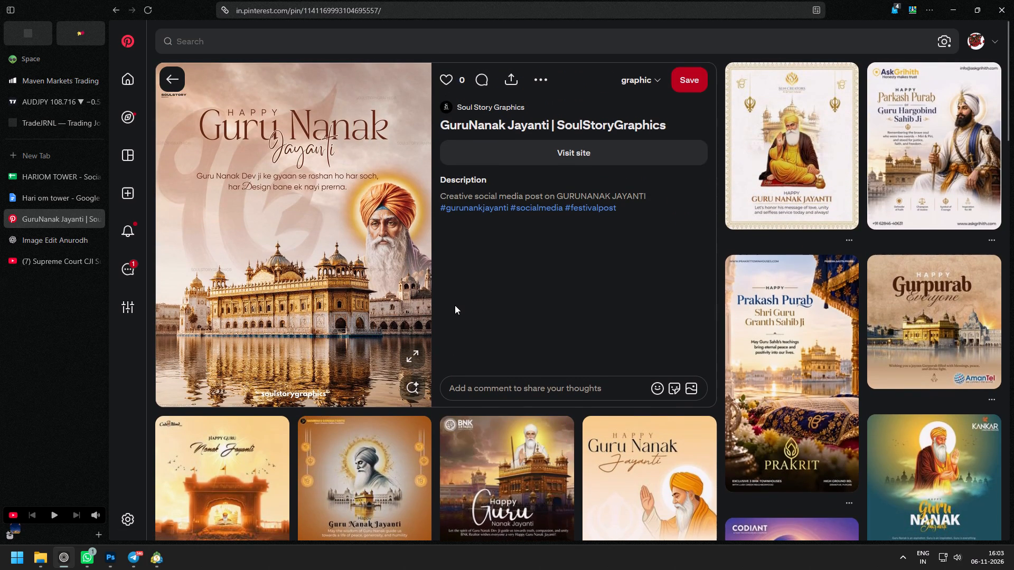
right_click(281, 221)
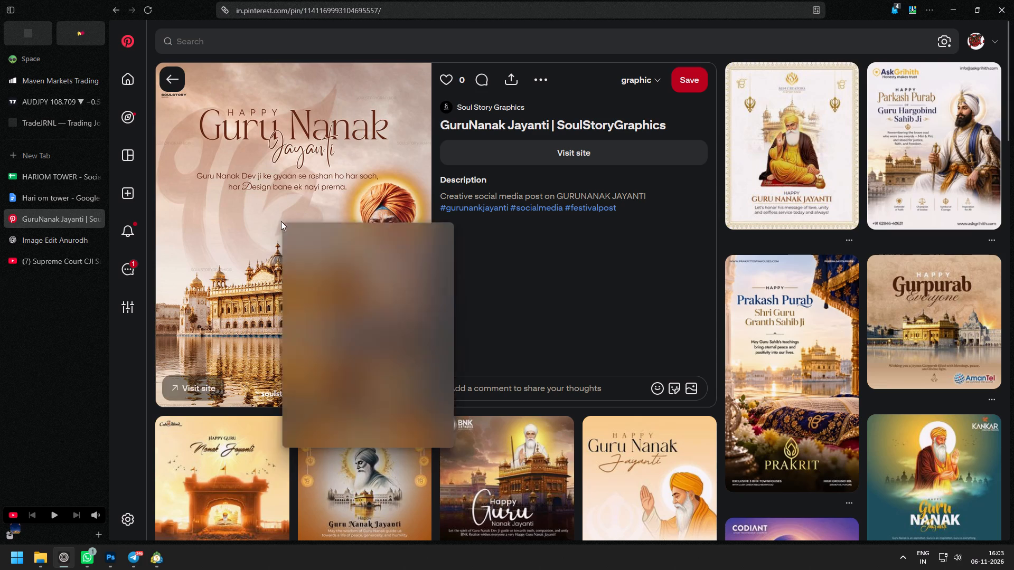
click(316, 263)
Examine the related Guru Nanak Jayanti designs under the SoulStoryGraphics pin for further reference layouts.
scroll(546, 264, down, 2)
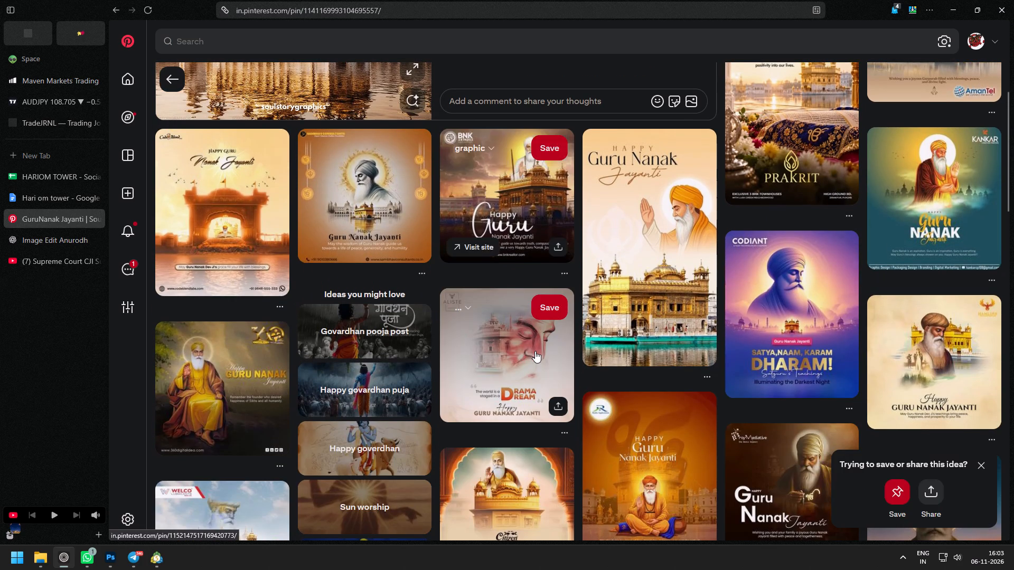
scroll(535, 351, up, 3)
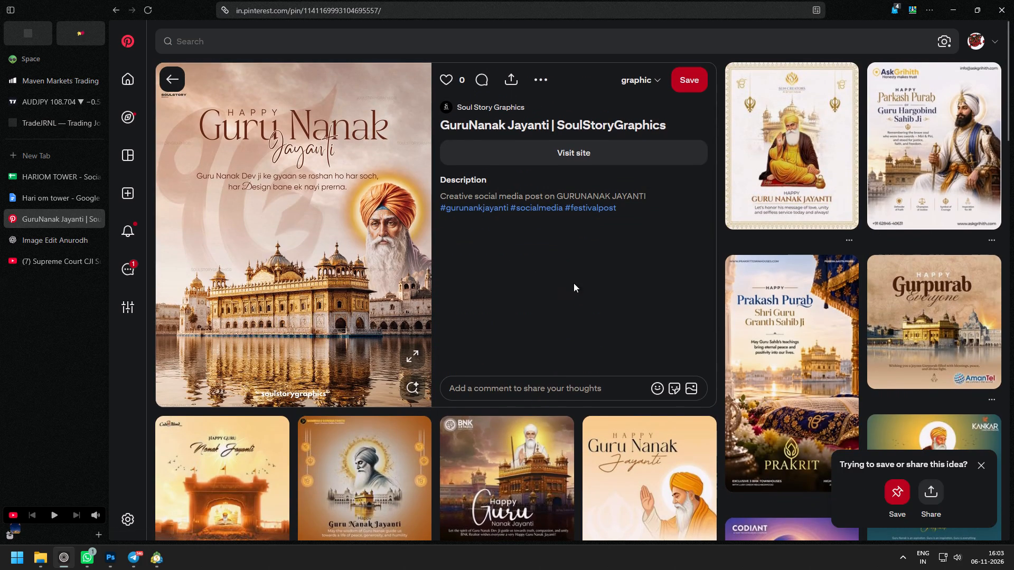
scroll(574, 283, down, 5)
scroll(572, 290, up, 1)
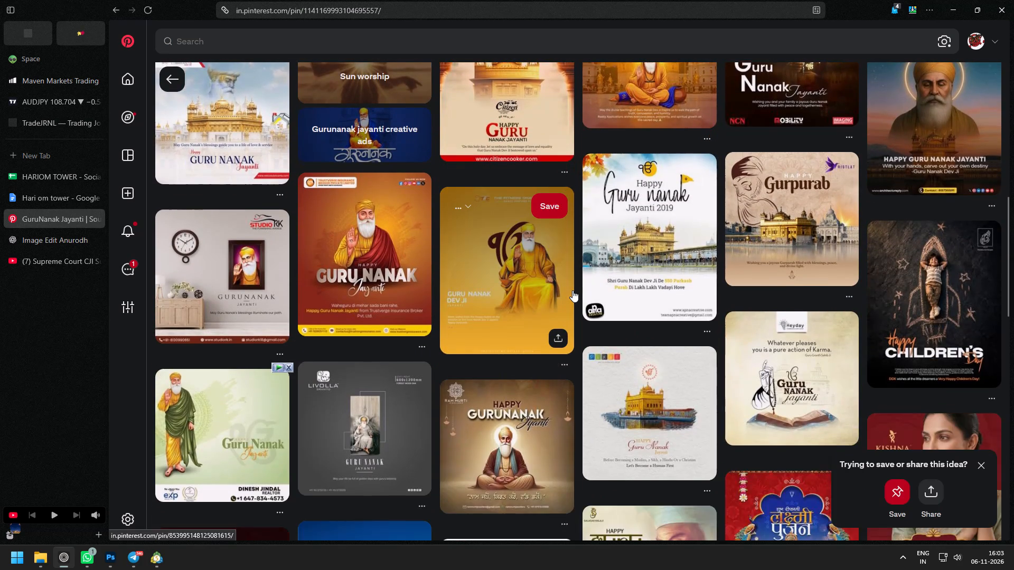
scroll(572, 290, down, 1)
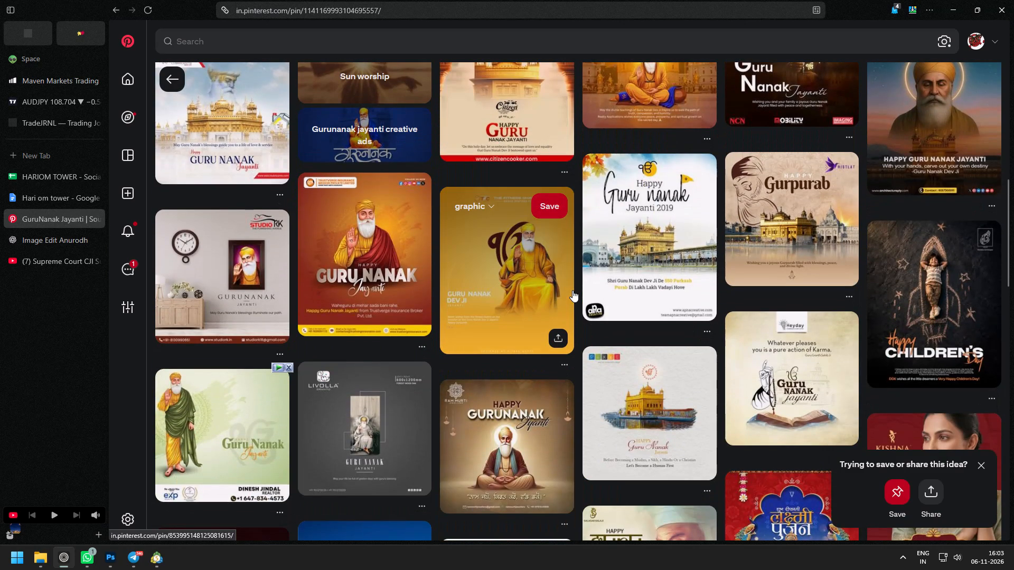
scroll(572, 290, down, 1)
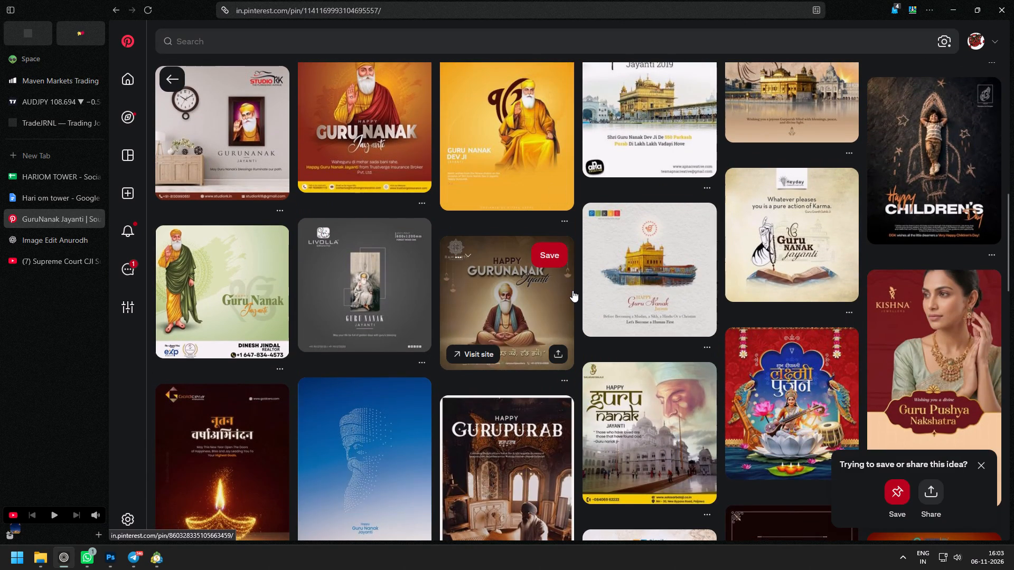
scroll(572, 290, down, 1)
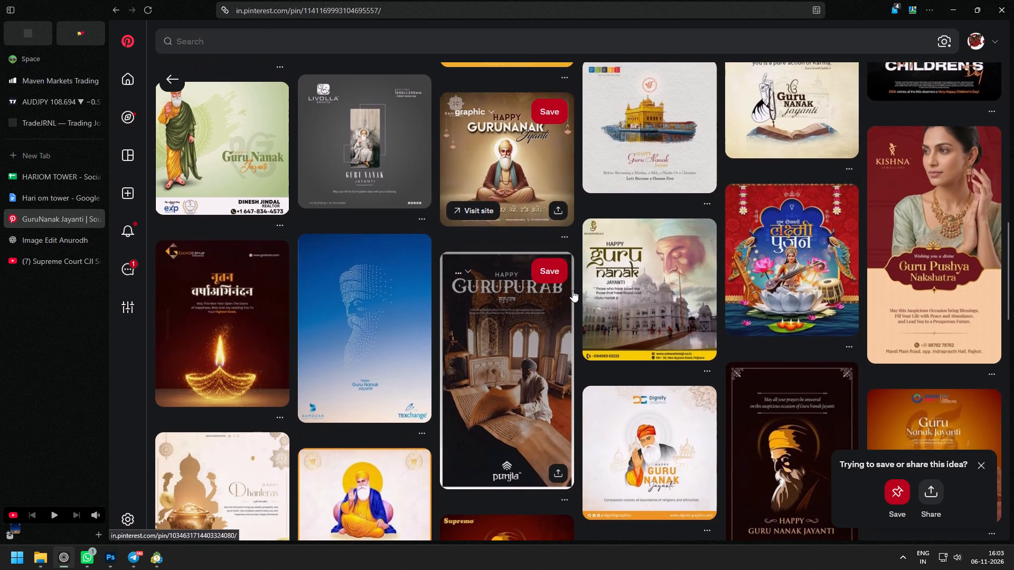
scroll(572, 290, down, 1)
scroll(572, 290, up, 3)
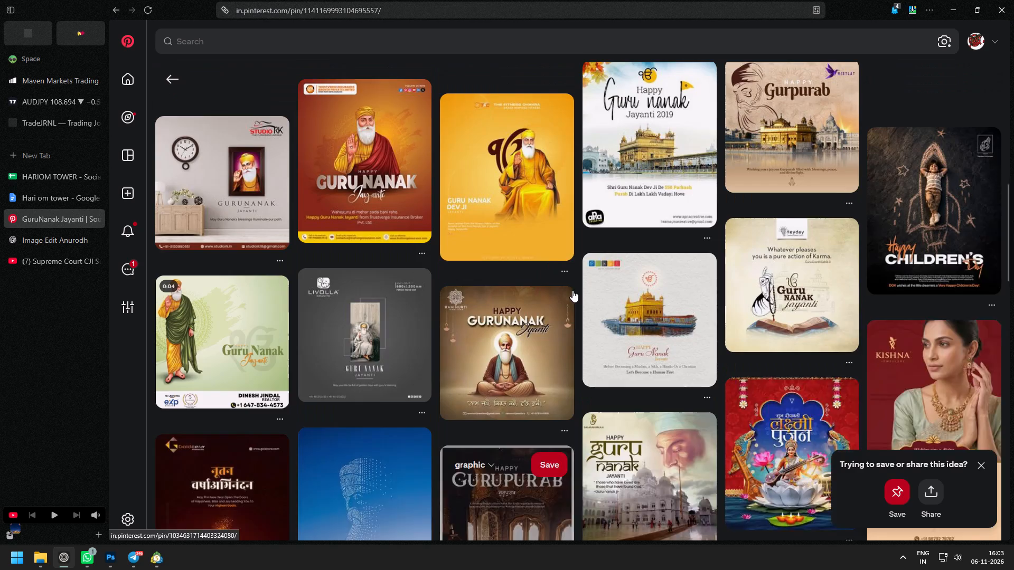
scroll(572, 290, up, 3)
scroll(572, 290, down, 9)
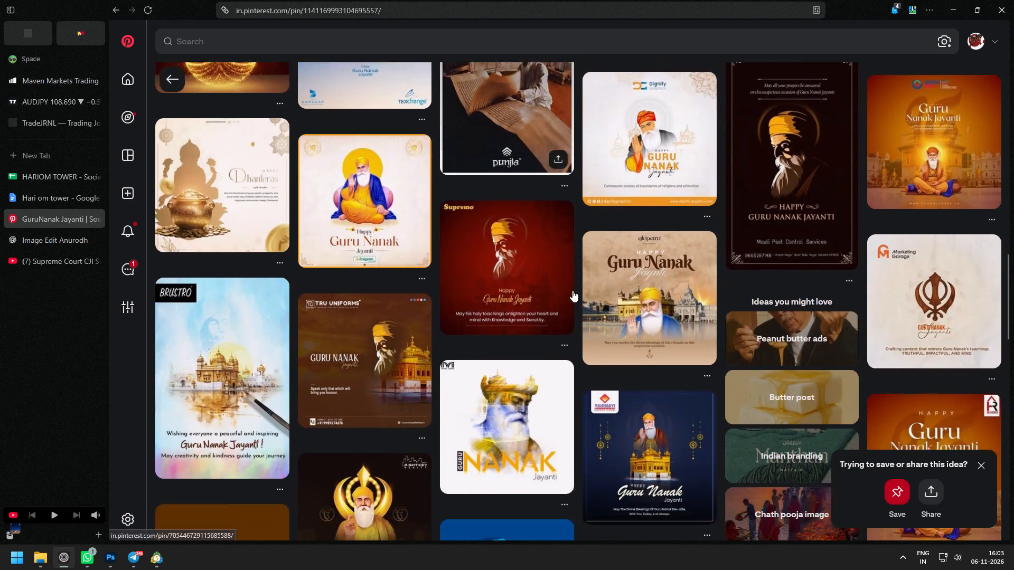
scroll(572, 290, down, 2)
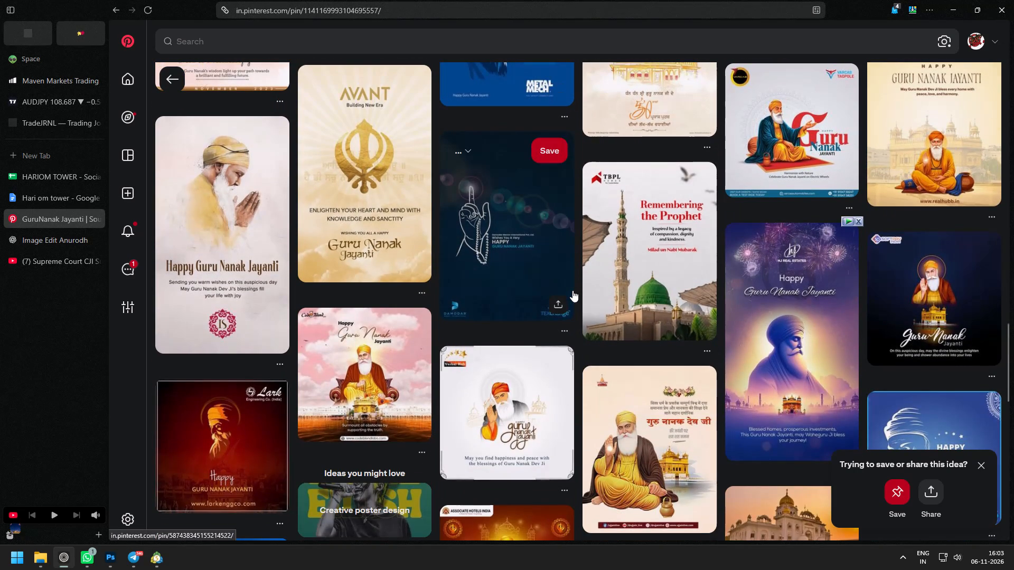
click(232, 448)
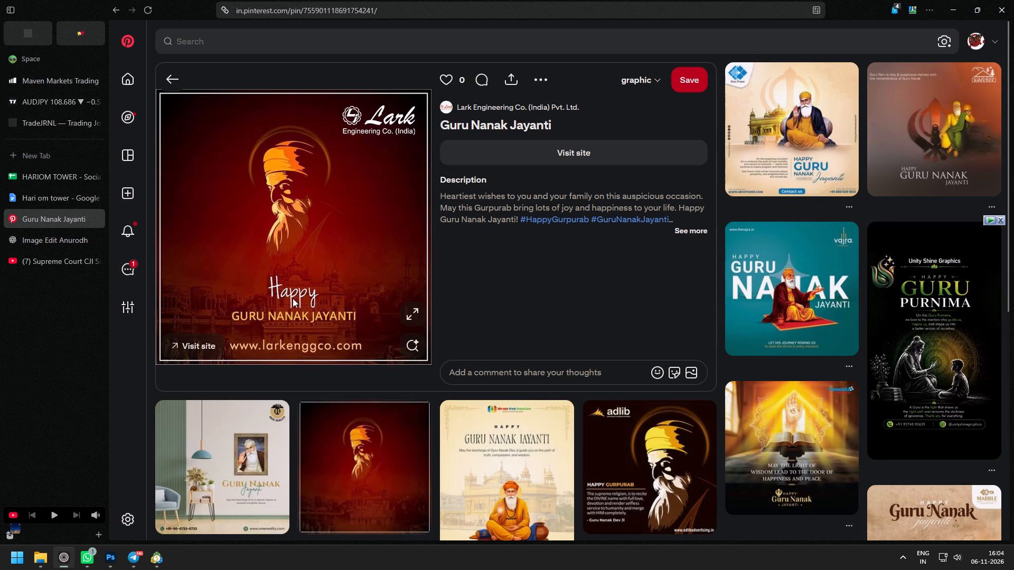
Leave the Lark Engineering pin and continue browsing the related Guru Nanak Jayanti designs under the SoulStoryGraphics pin.
click(164, 77)
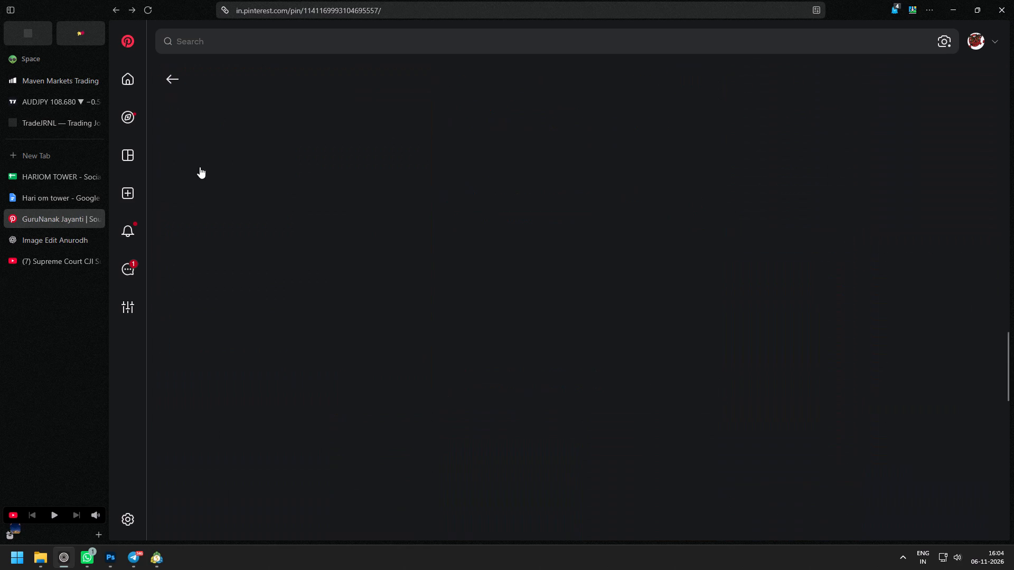
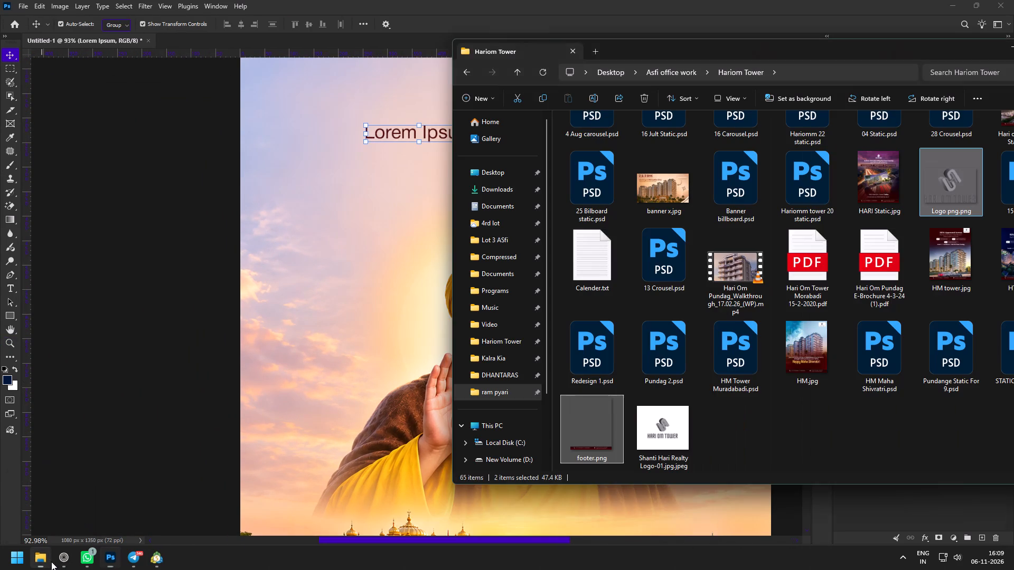
click(45, 558)
click(62, 561)
click(47, 192)
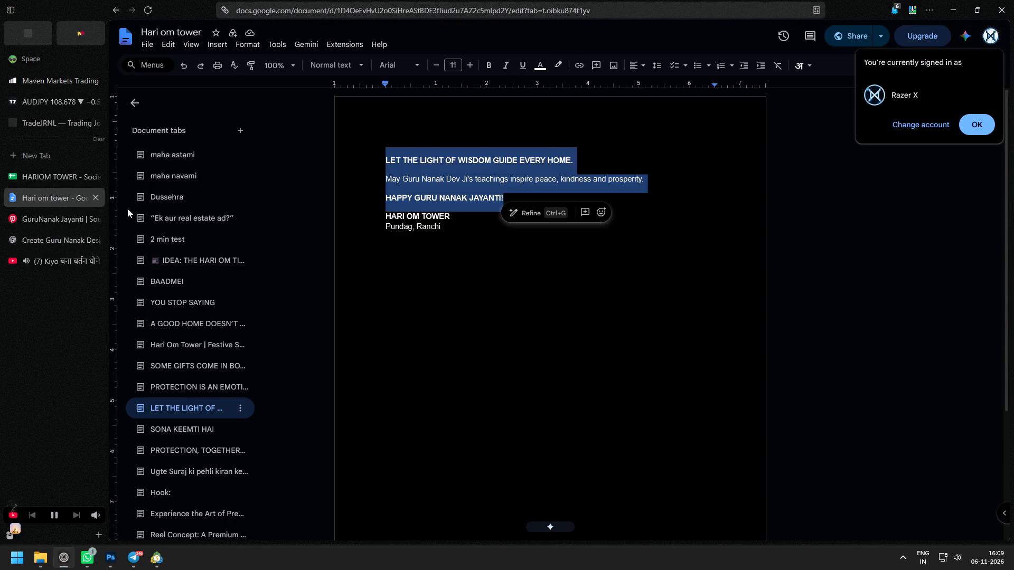
click(361, 155)
drag(362, 156, 624, 156)
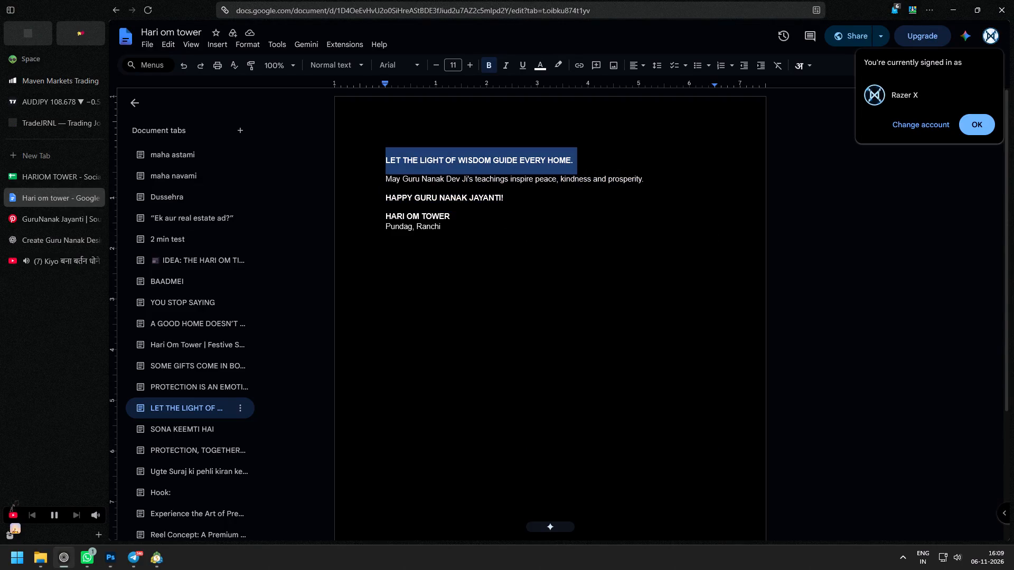
key(ctrl+c)
click(115, 558)
double_click(434, 134)
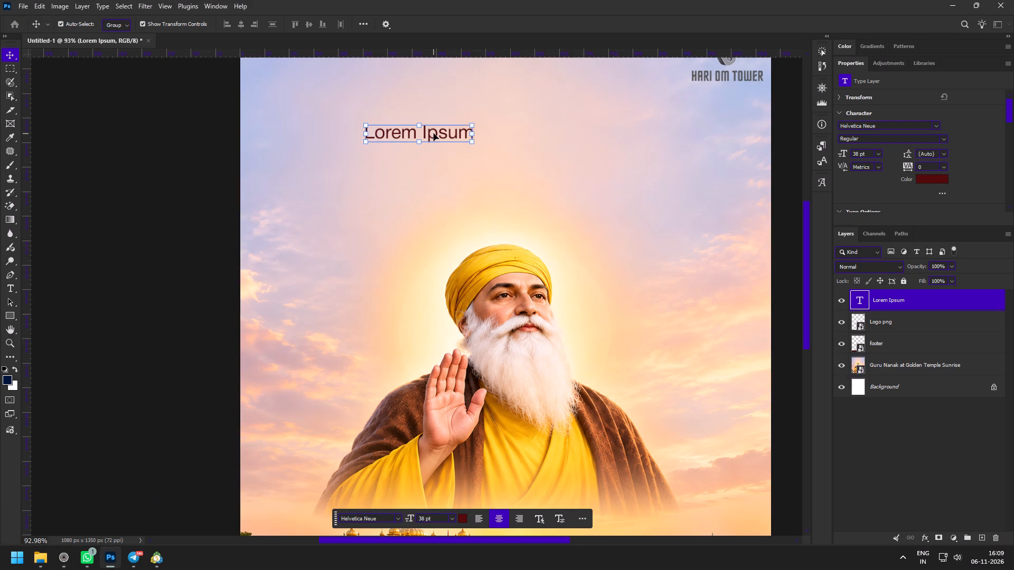
key(ctrl+v)
key(BackSpace)
key(ctrl+Return)
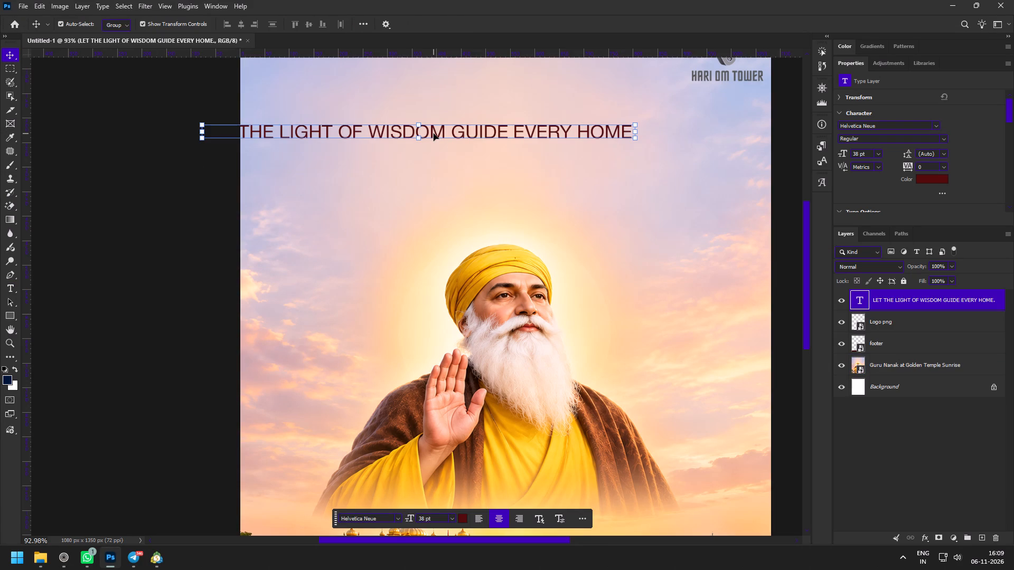
key(v)
Duplicate the headline below itself and replace the copy's text with the document's line "May Guru Nanak Dev Ji's teachings inspire peace, kindness and prosperity.".
click(69, 558)
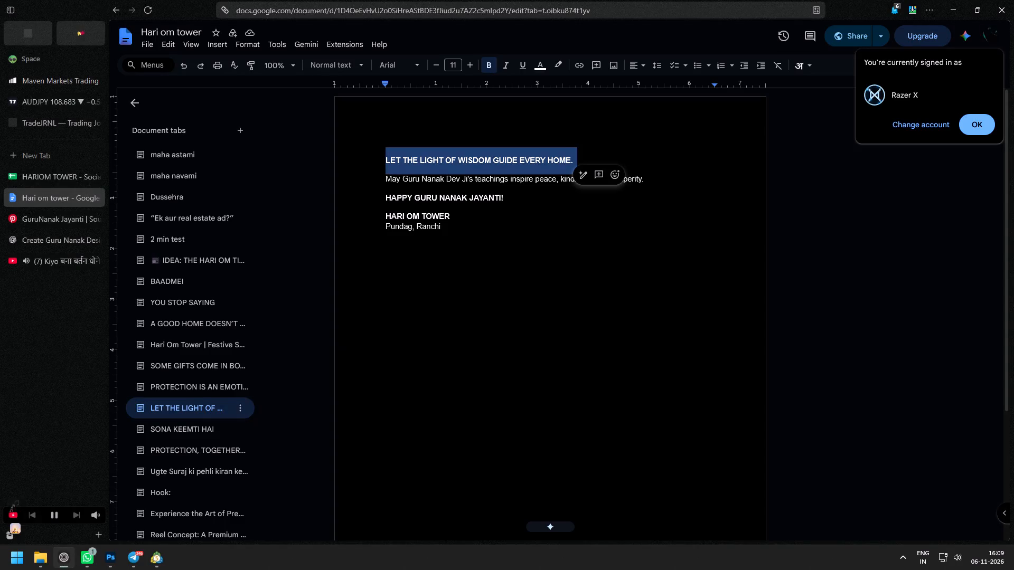
drag(374, 180, 653, 187)
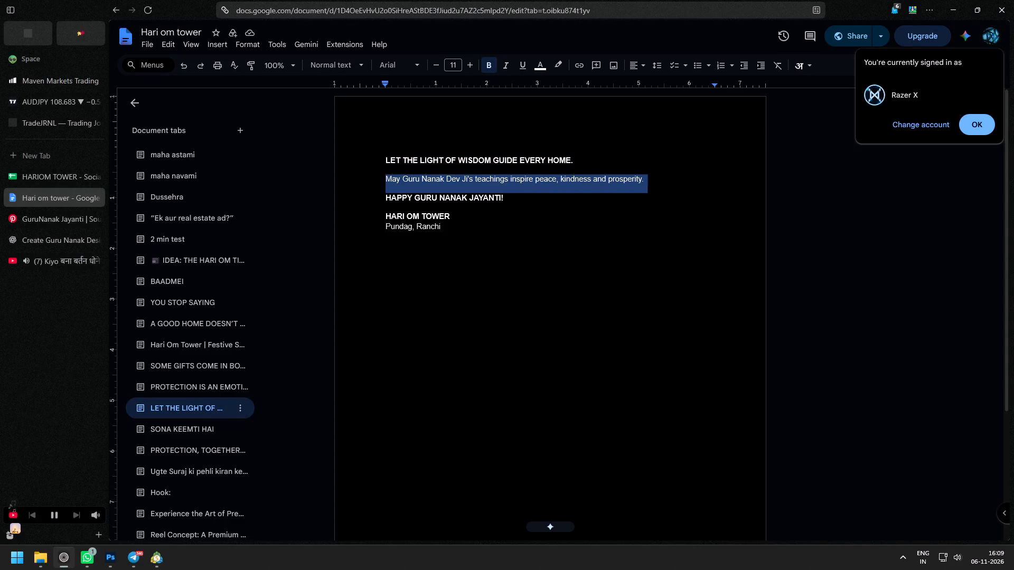
drag(653, 187, 655, 187)
key(ctrl+c)
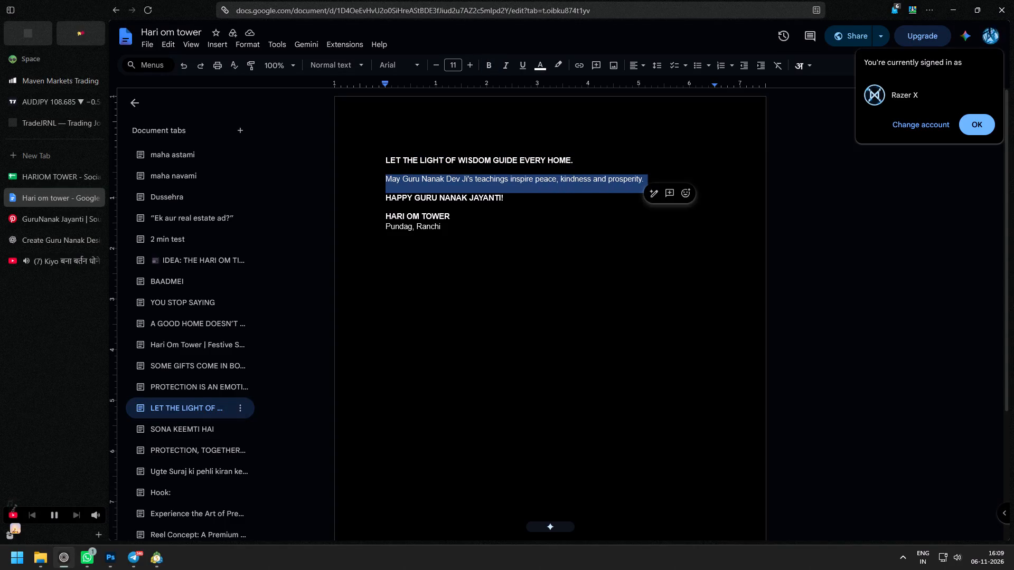
click(104, 566)
alt+drag(394, 134, 395, 205)
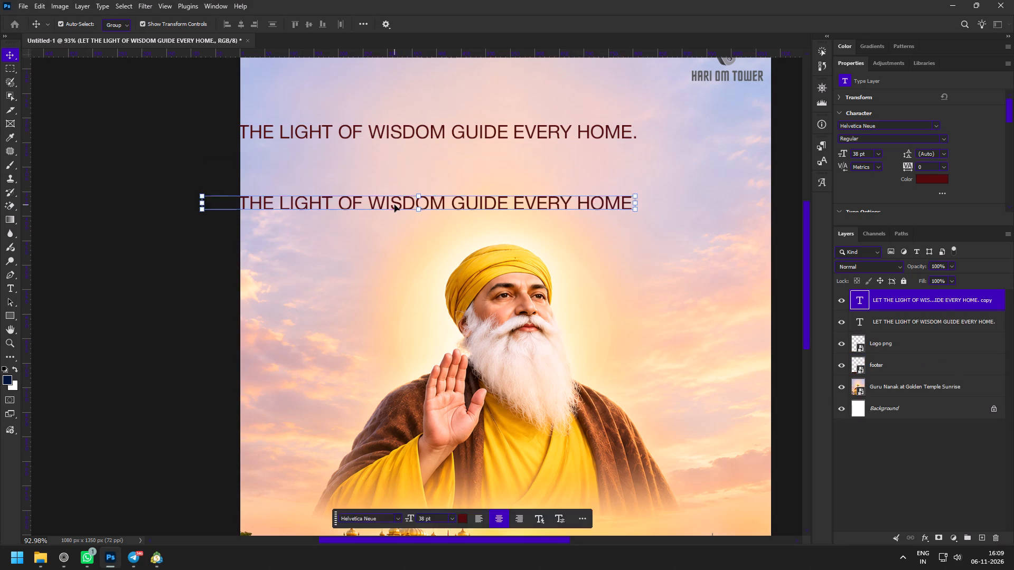
double_click(395, 205)
key(ctrl+v)
key(BackSpace)
key(ctrl+Return)
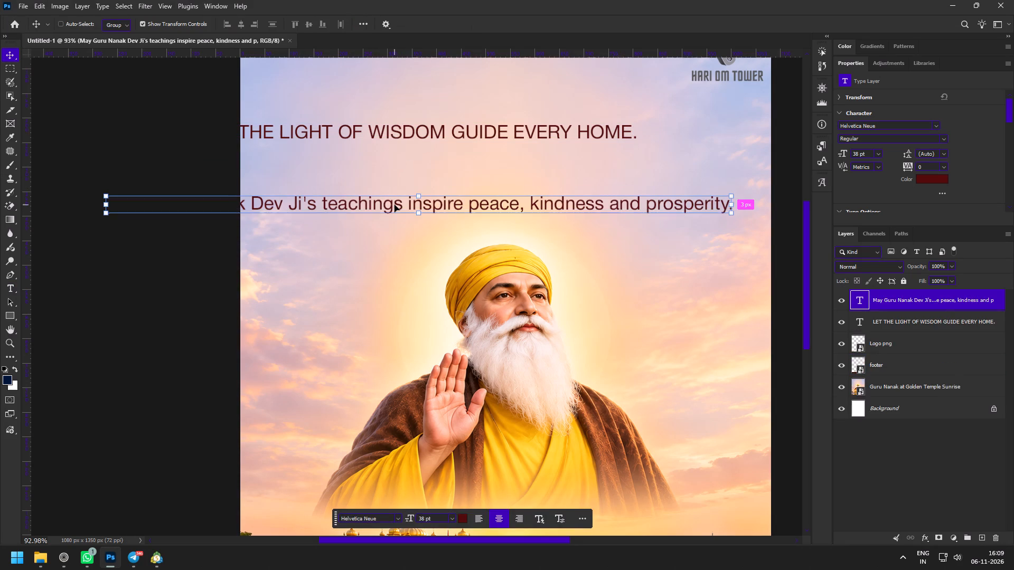
key(v)
Duplicate the teachings line below itself and replace the copy's text with "HAPPY GURU NANAK JAYANTI" from the document.
alt+drag(298, 205, 293, 254)
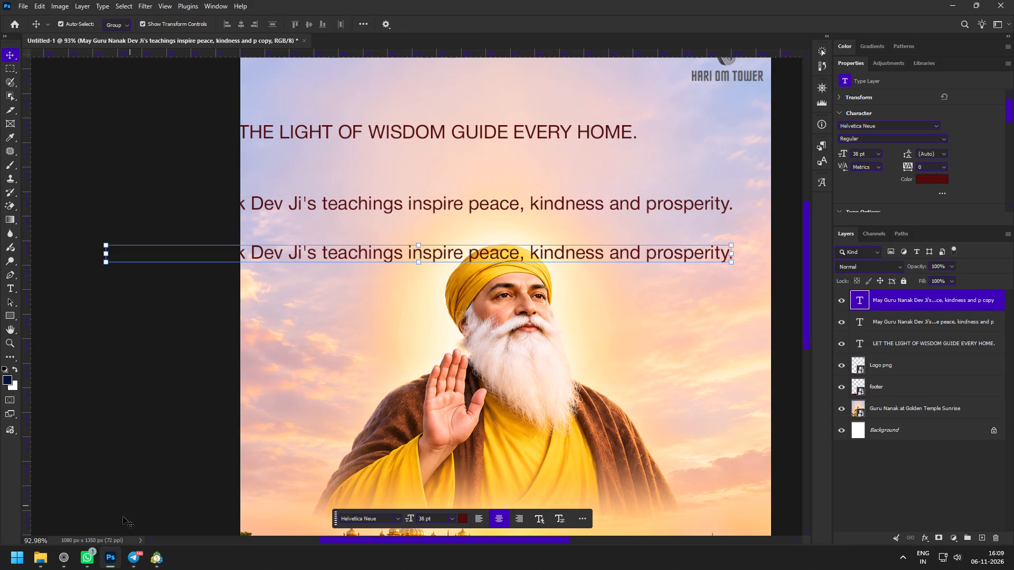
click(71, 552)
drag(508, 201, 380, 201)
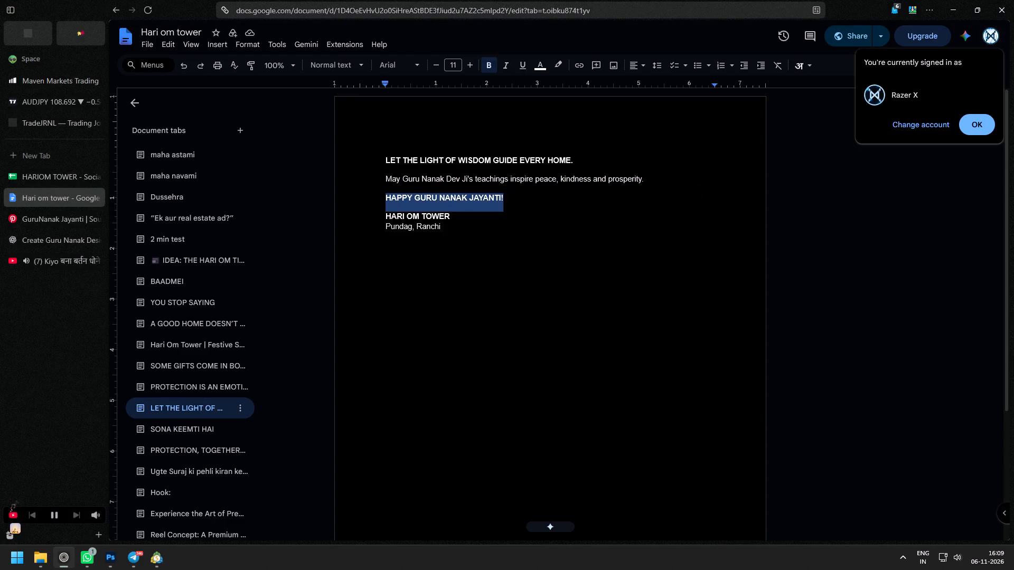
click(371, 191)
drag(377, 199, 501, 201)
key(ctrl+c)
click(108, 569)
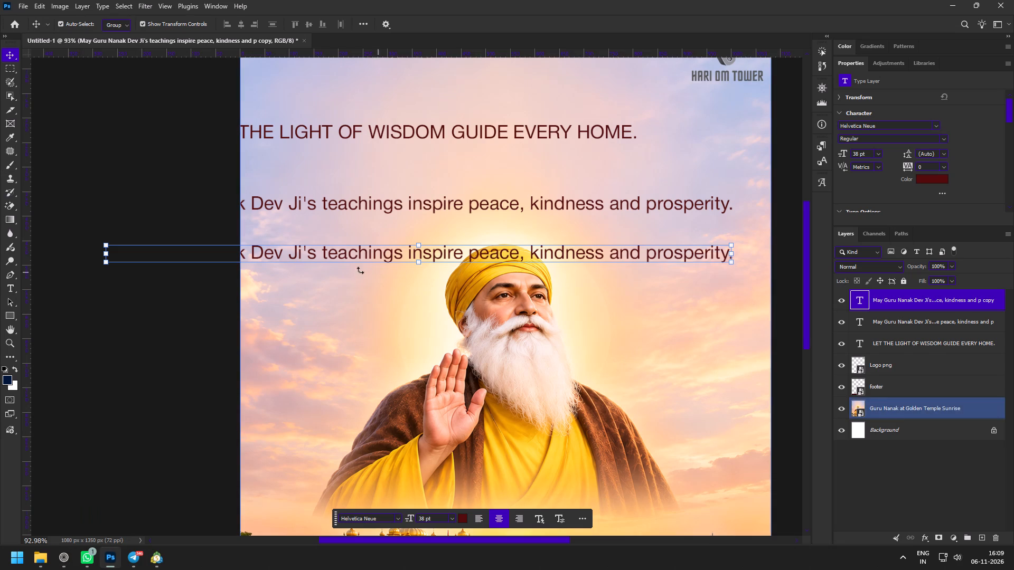
double_click(338, 254)
key(ctrl+v)
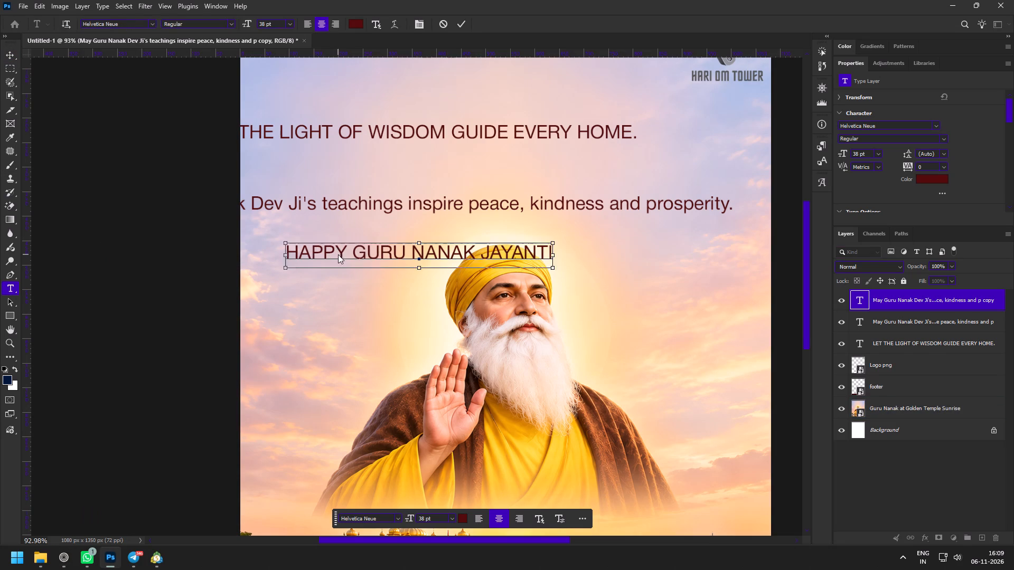
key(ctrl+Return)
key(v)
Move the "LET THE LIGHT OF WISDOM" headline sideways so the whole line fits inside the canvas.
key(z)
drag(386, 307, 357, 282)
key(space)
key(space)
key(space)
key(space)
key(space)
drag(352, 345, 358, 256)
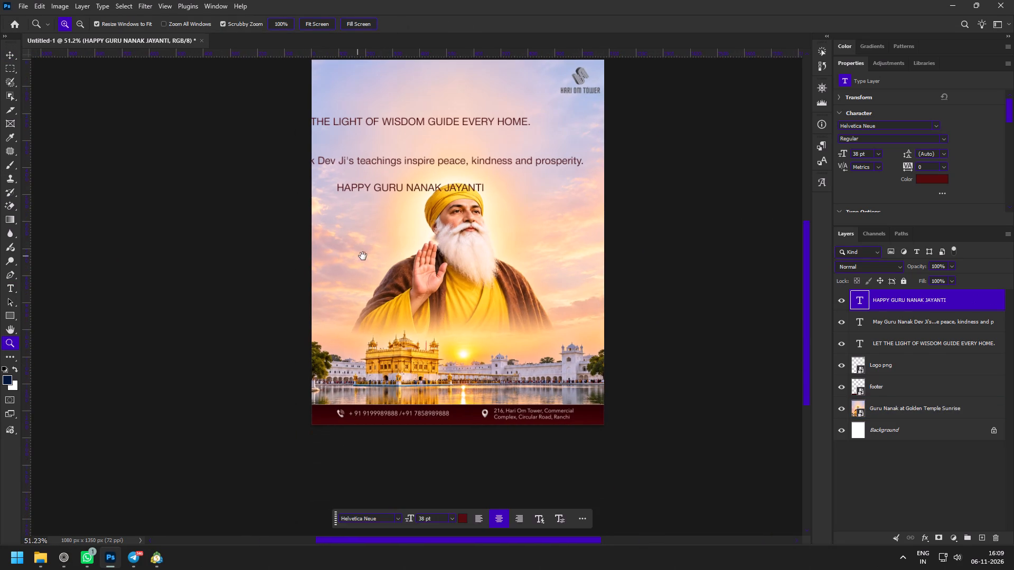
drag(418, 168, 458, 219)
key(space)
key(space)
key(space)
key(space)
key(space)
key(space)
key(space)
drag(488, 219, 387, 340)
key(v)
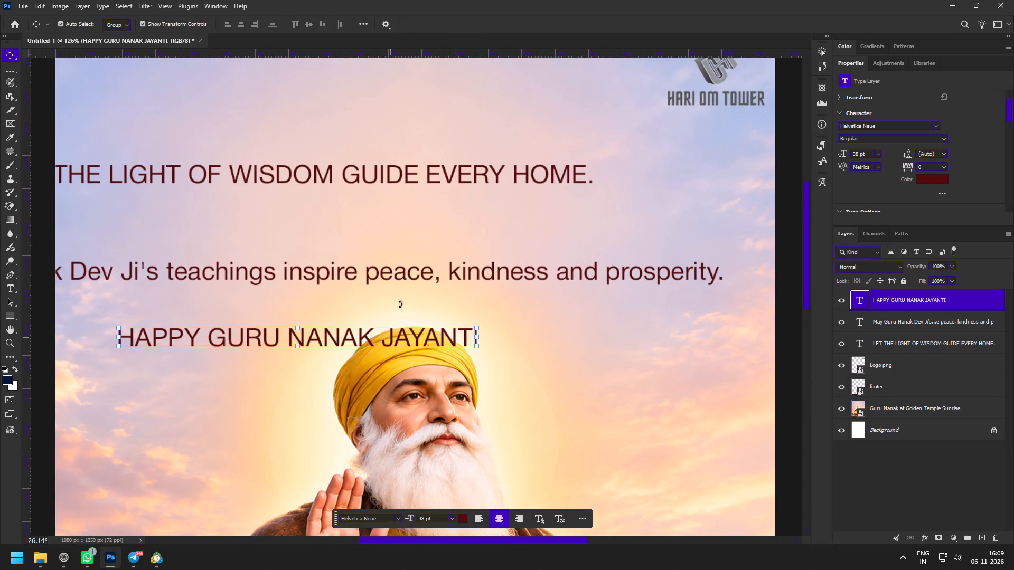
drag(383, 176, 559, 186)
Copy the headline's text and submit it in the pinned Change Text Case chat in ChatGPT.
double_click(508, 175)
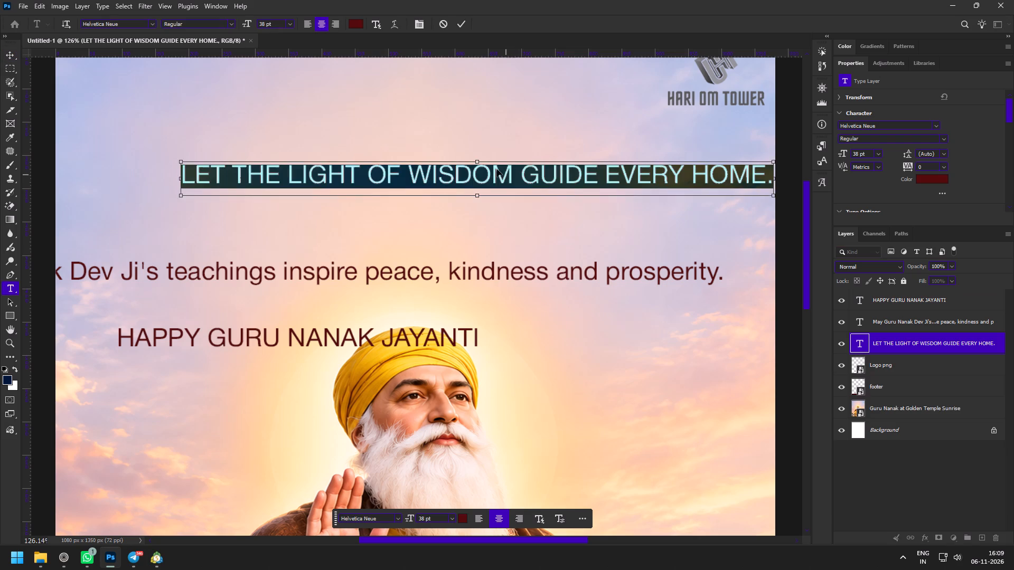
key(ctrl+c)
click(461, 23)
click(61, 565)
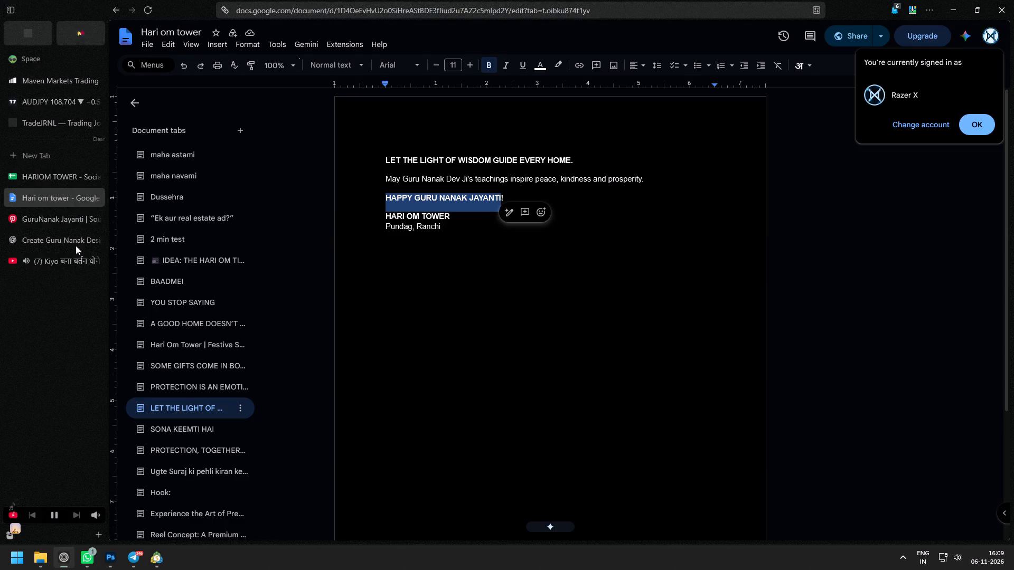
click(54, 243)
click(261, 294)
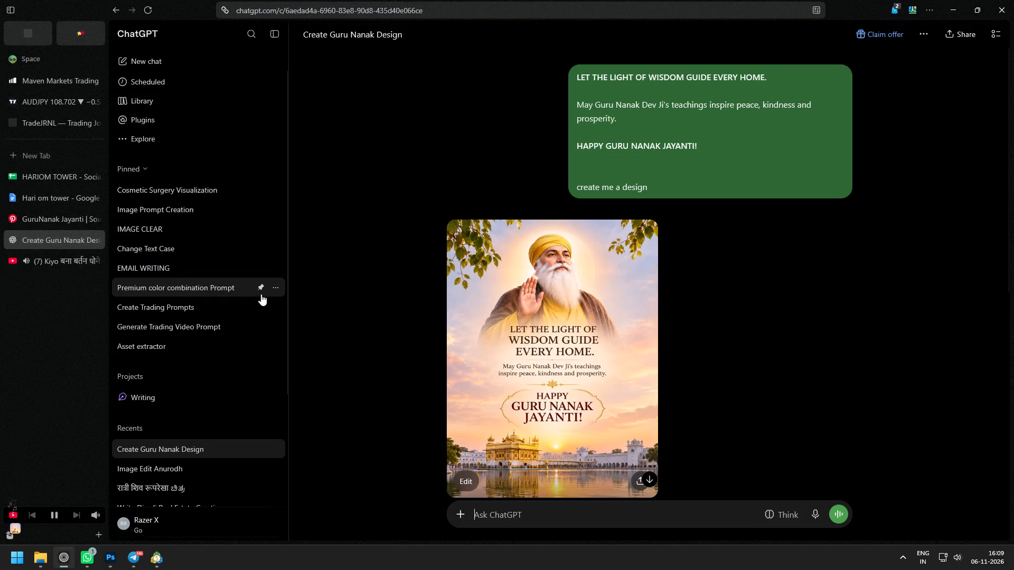
click(156, 246)
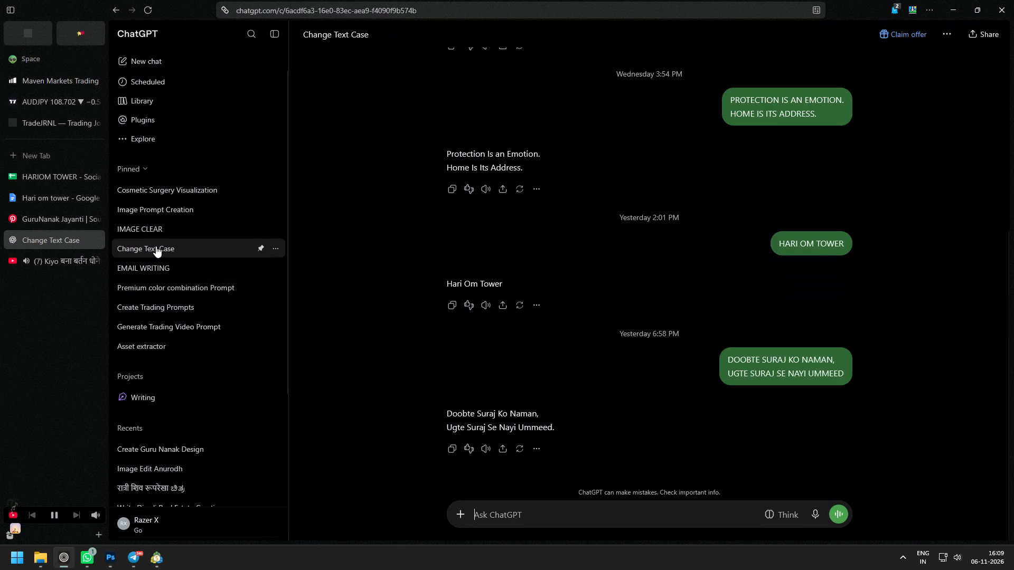
key(ctrl+v)
key(Return)
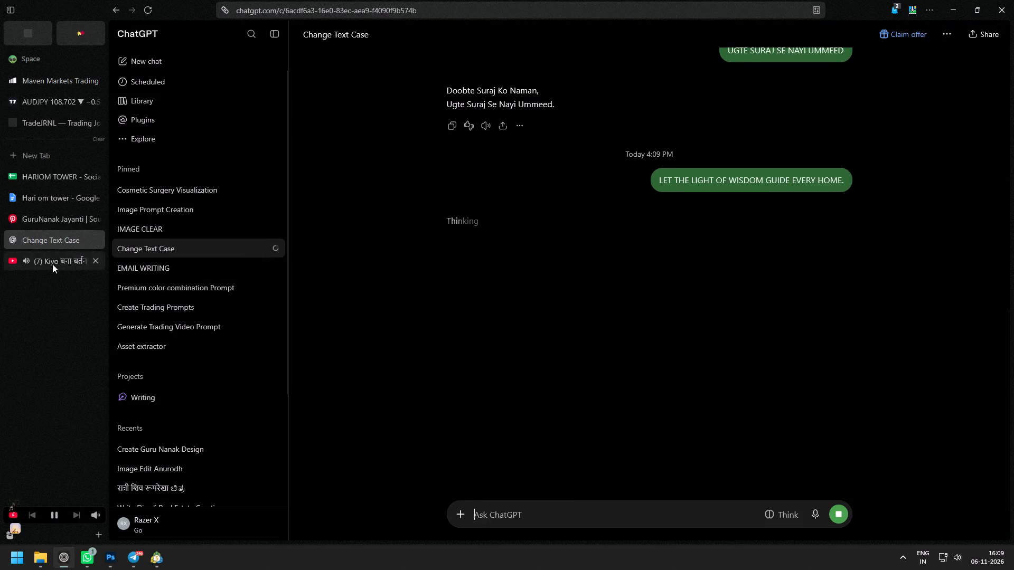
click(52, 263)
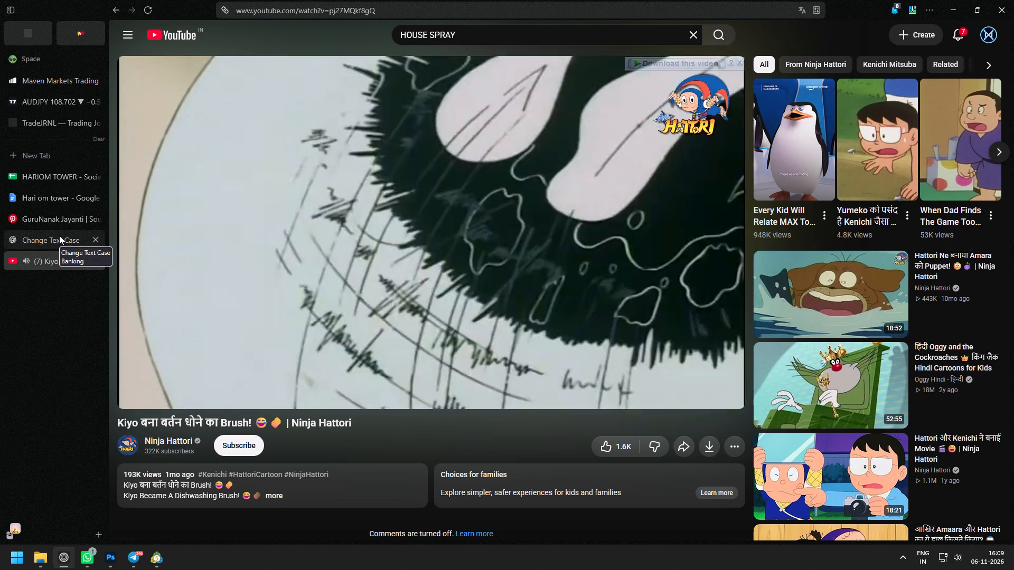
click(59, 235)
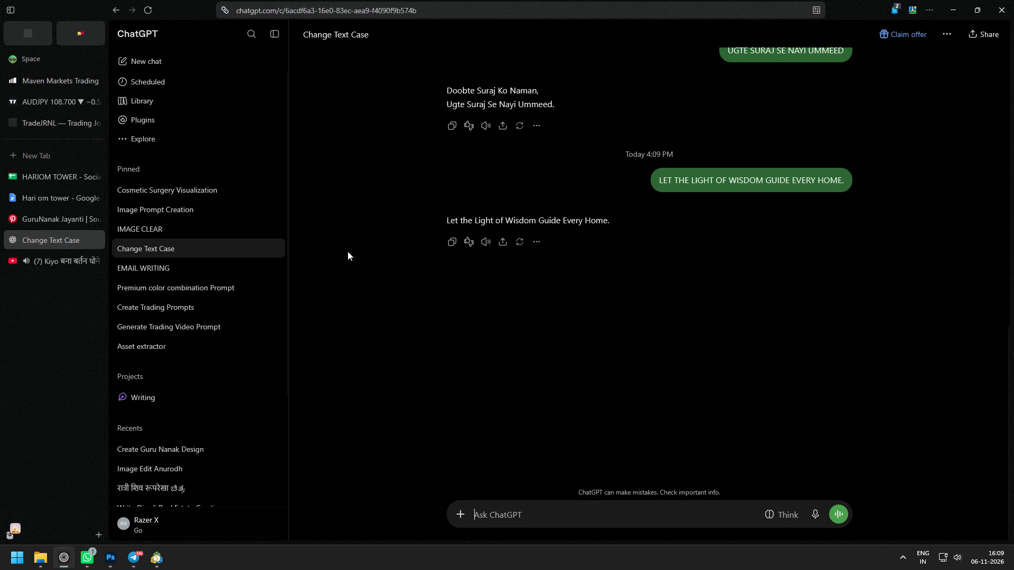
Replace the Photoshop headline with ChatGPT's "Let the Light of Wisdom Guide Every Home." and break it into two lines after "Wisdom".
click(506, 231)
triple_click(516, 220)
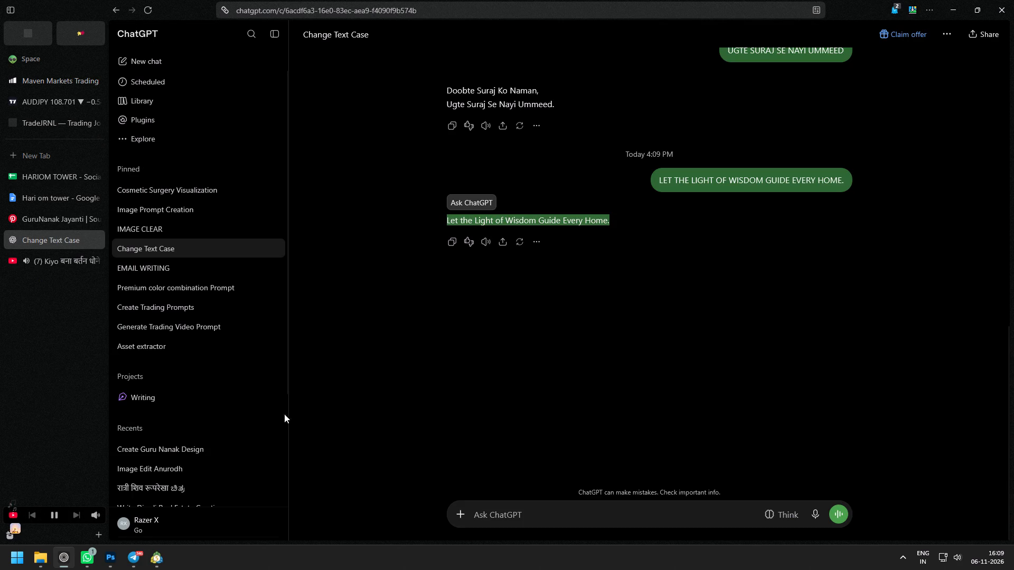
key(ctrl+c)
click(106, 560)
double_click(382, 172)
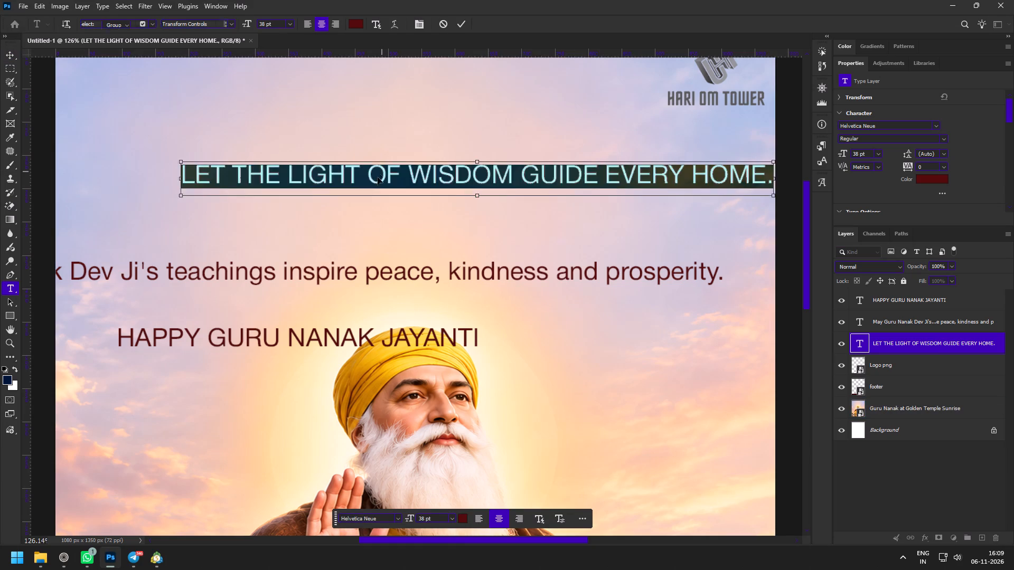
key(ctrl+v)
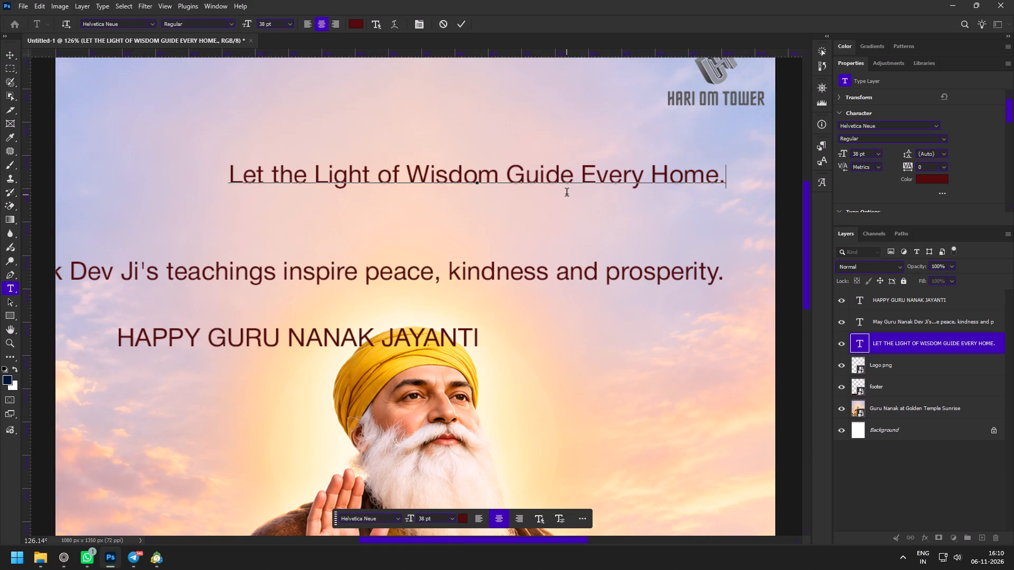
click(504, 182)
key(Return)
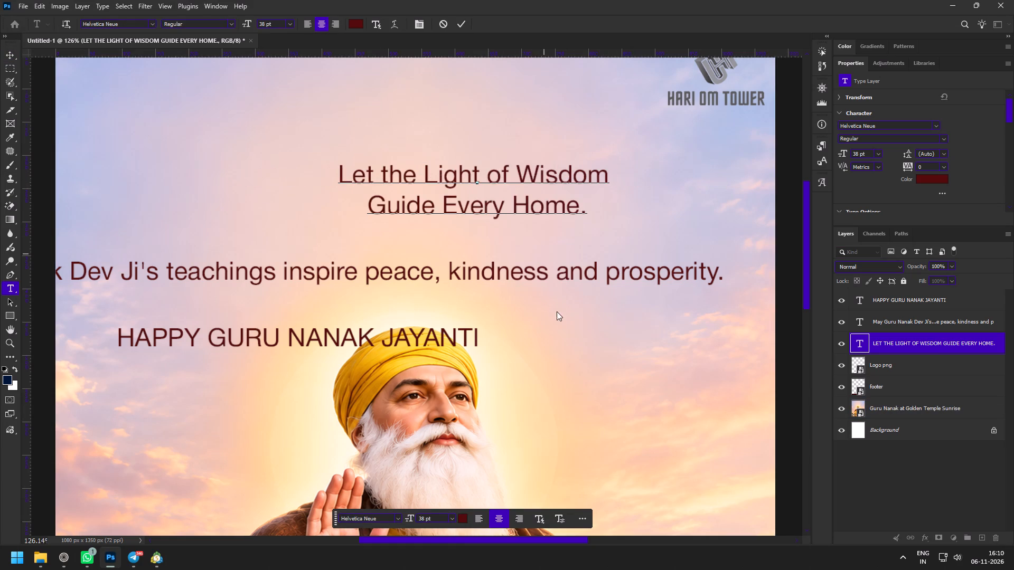
click(461, 14)
click(461, 19)
Centre the two-line headline in the upper sky and scale it up proportionally to about 137%, giving 52.05 pt text.
key(z)
drag(517, 246, 485, 233)
key(space)
drag(489, 239, 507, 249)
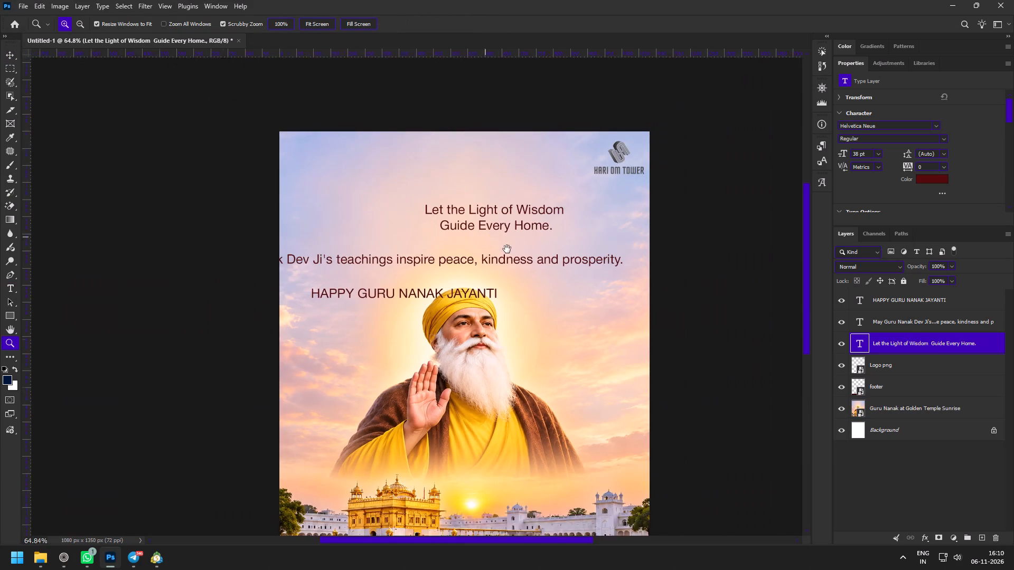
drag(507, 249, 522, 257)
drag(512, 216, 528, 235)
key(v)
drag(571, 241, 528, 237)
drag(528, 244, 525, 213)
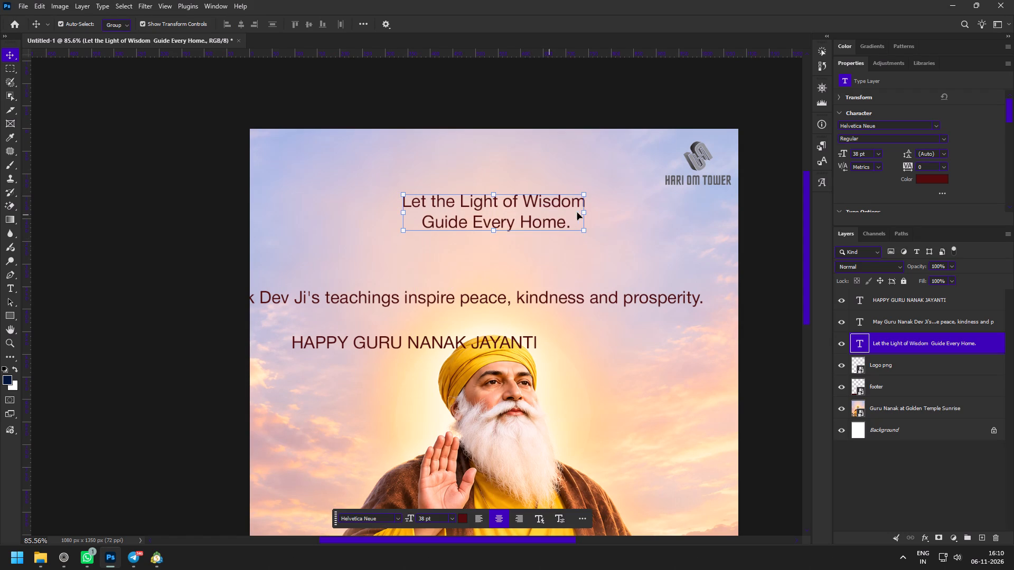
drag(587, 211, 622, 213)
shift+drag(572, 208, 571, 219)
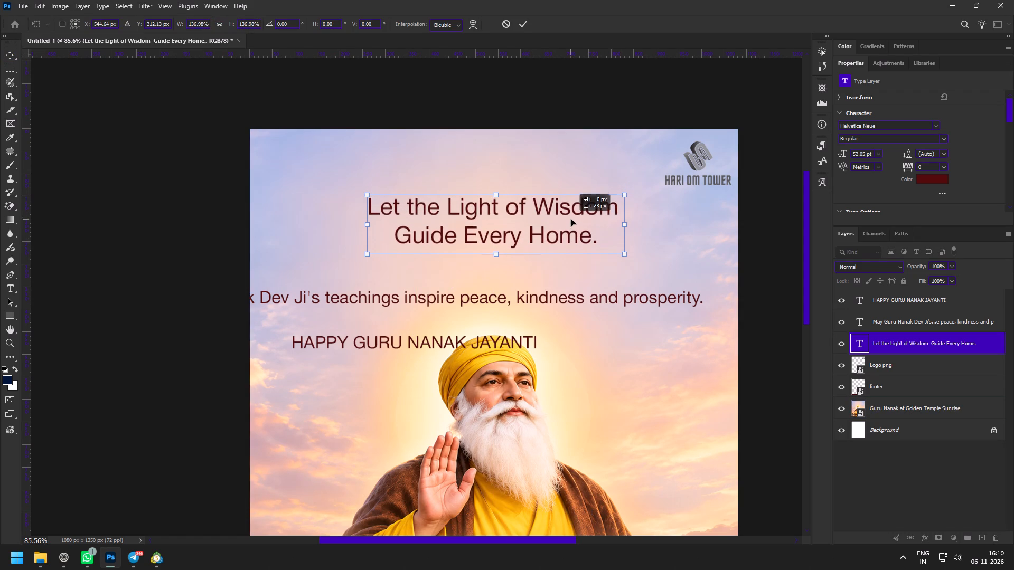
shift+drag(571, 219, 571, 221)
click(569, 222)
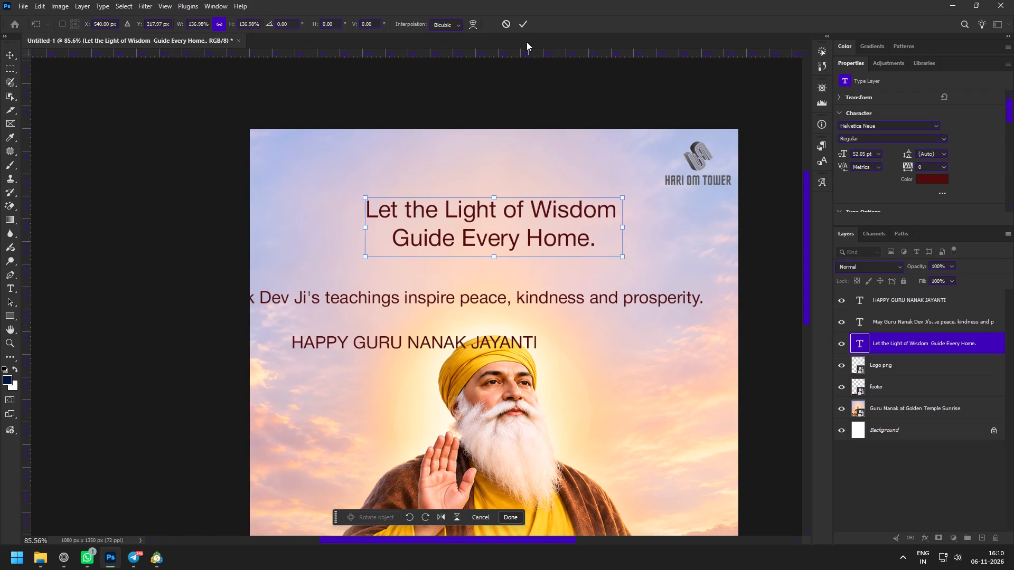
click(523, 18)
Set the headline's font to Playfair Display Bold Italic.
key(z)
drag(521, 160, 534, 180)
key(v)
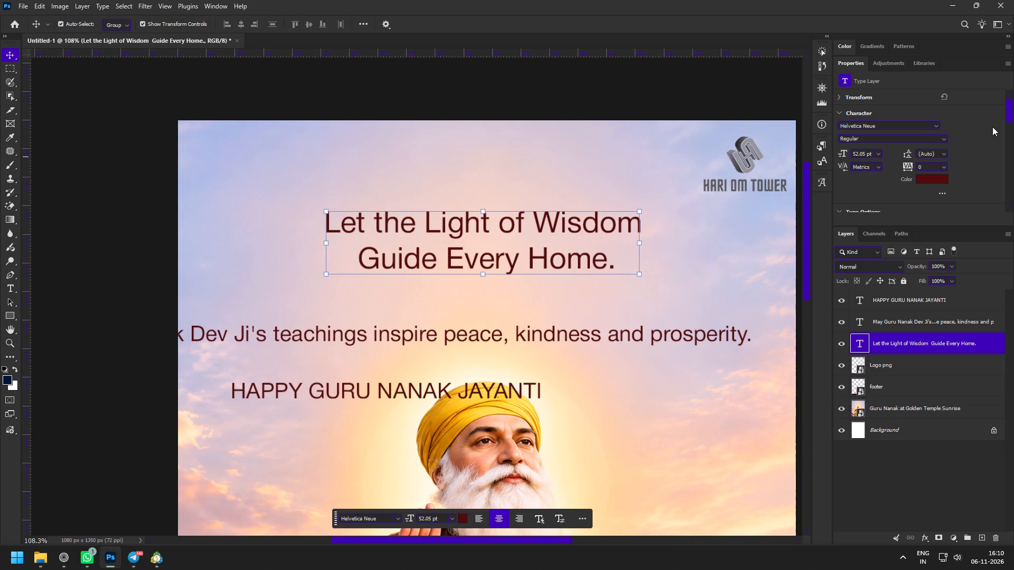
click(939, 126)
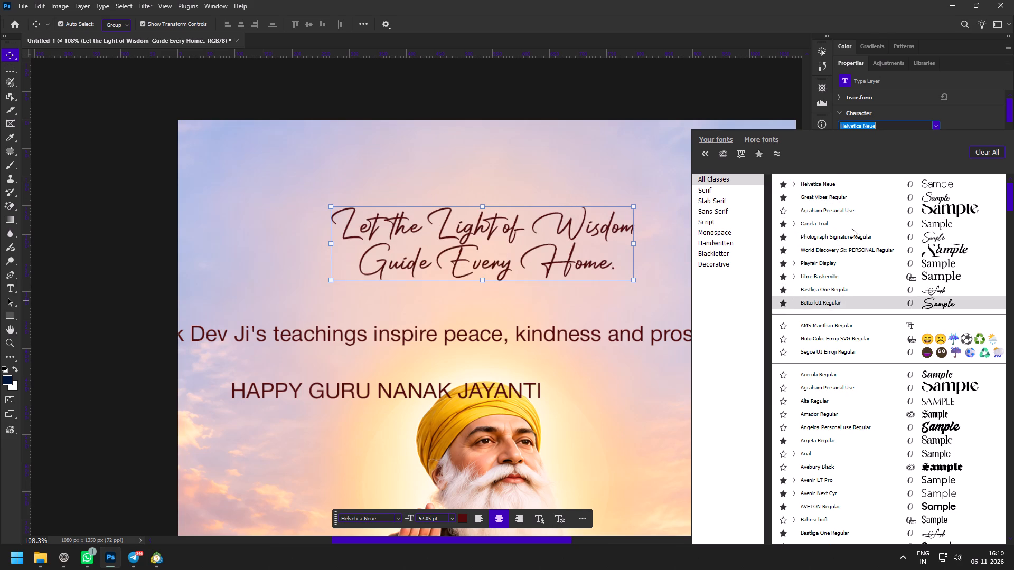
text(pla)
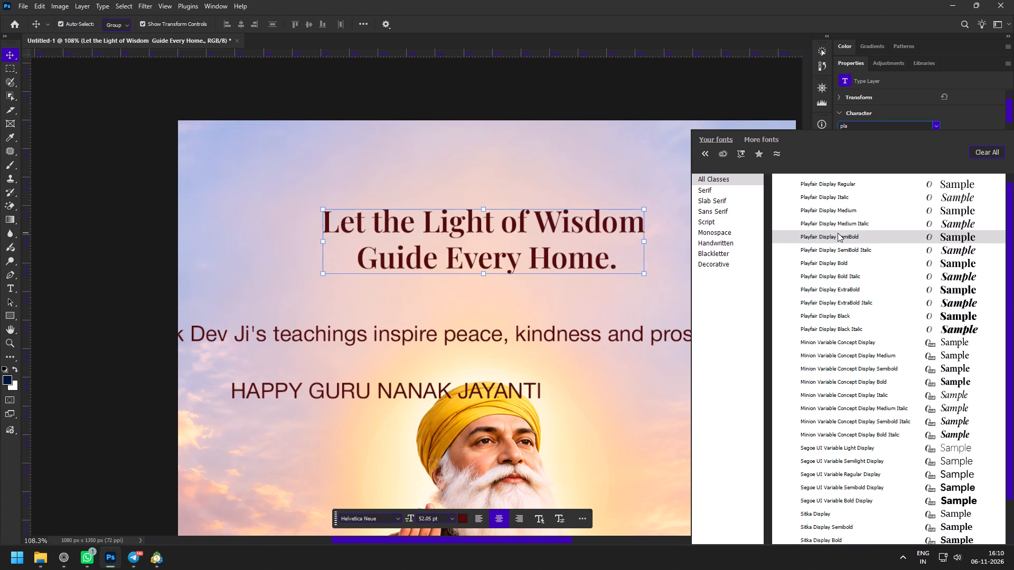
click(827, 277)
Scale the two-line headline up to about 109%, giving 56.92 pt text, and keep it centred on the canvas.
drag(641, 237, 657, 240)
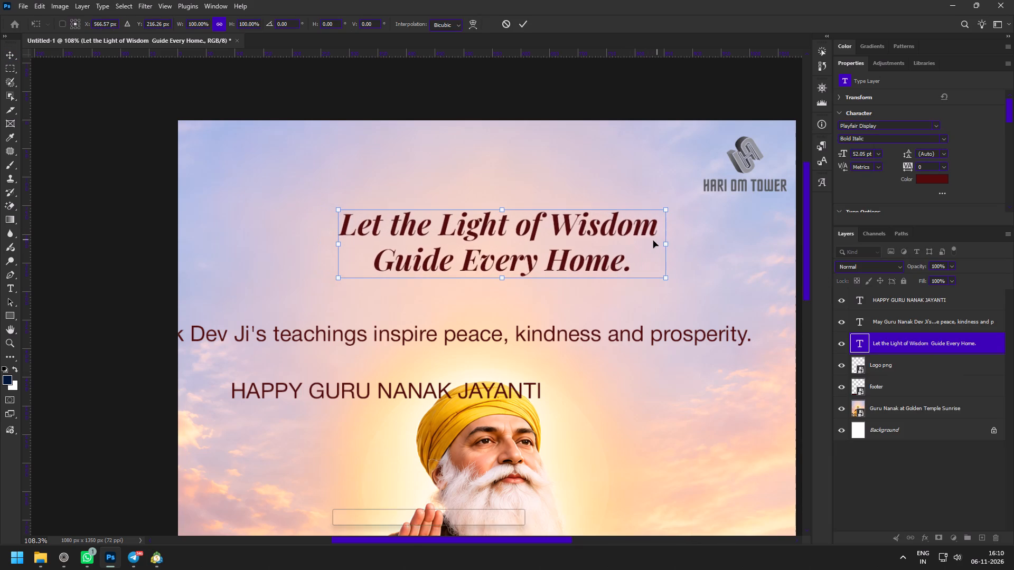
key(ctrl+z)
alt+drag(654, 244, 670, 245)
click(647, 241)
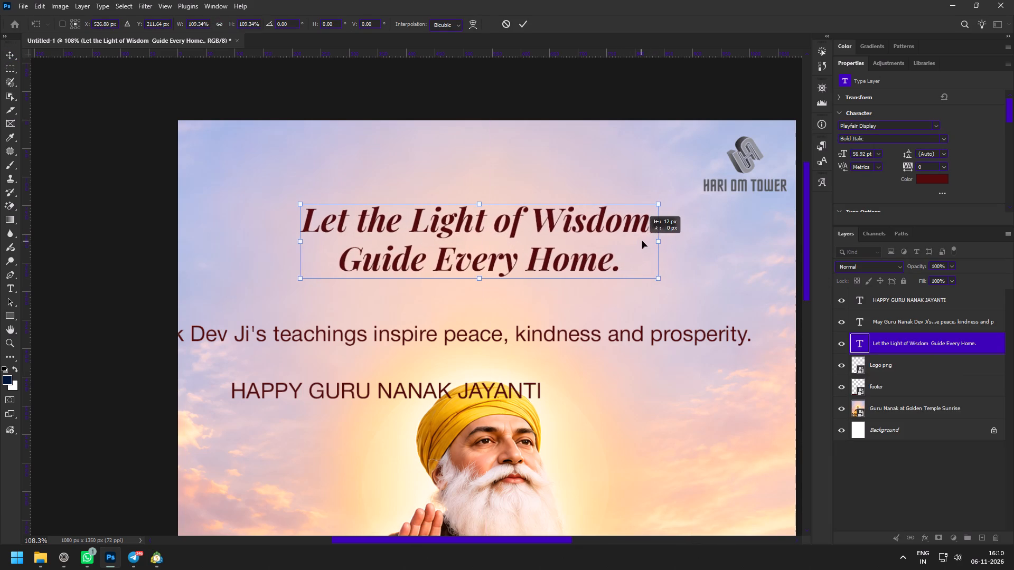
click(523, 22)
Shrink the "May Guru Nanak Dev Ji's teachings" line, centre it below the headline and set its text size to 29 pt.
click(456, 332)
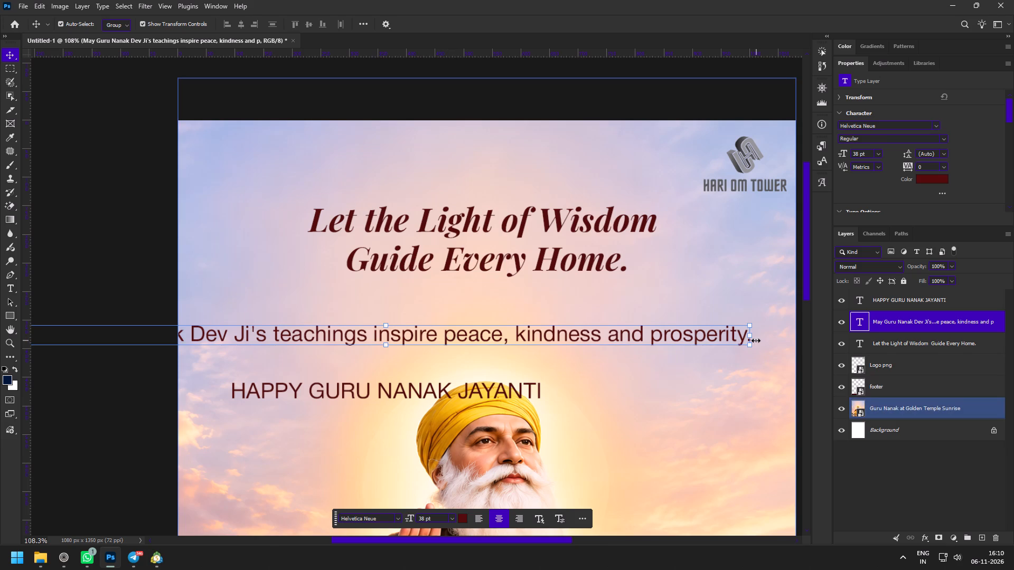
drag(755, 340, 646, 347)
drag(518, 332, 614, 311)
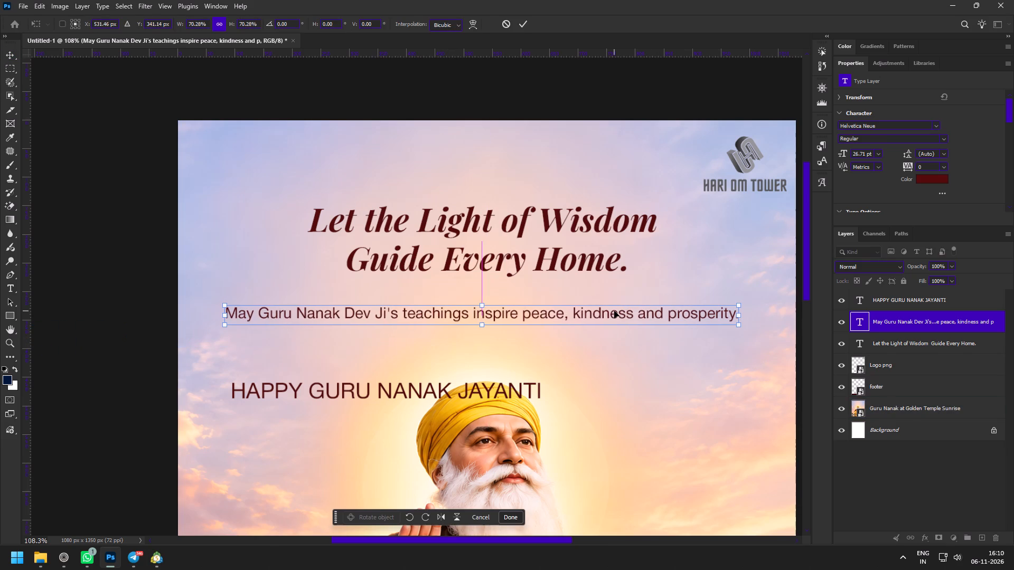
click(523, 27)
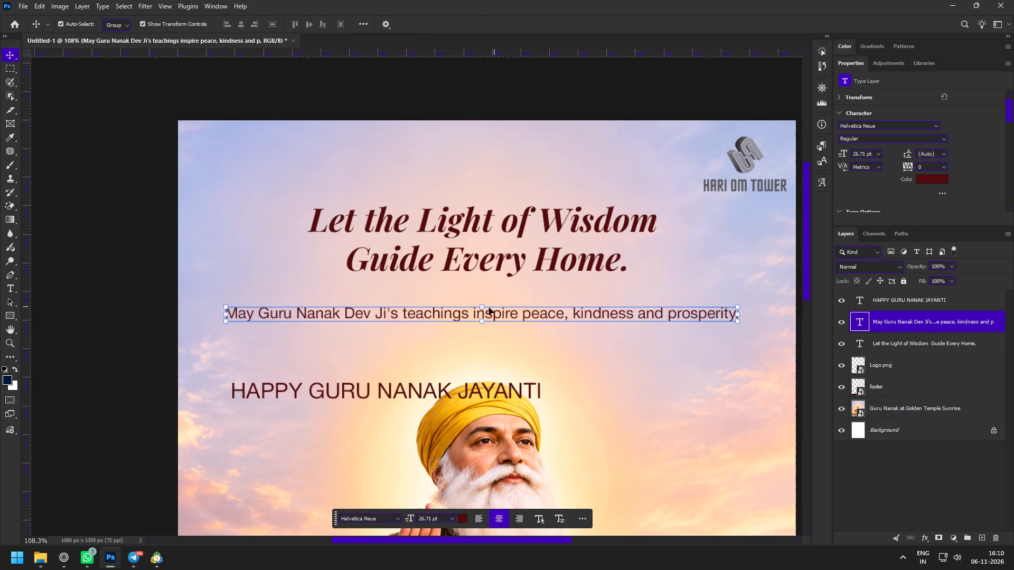
click(842, 155)
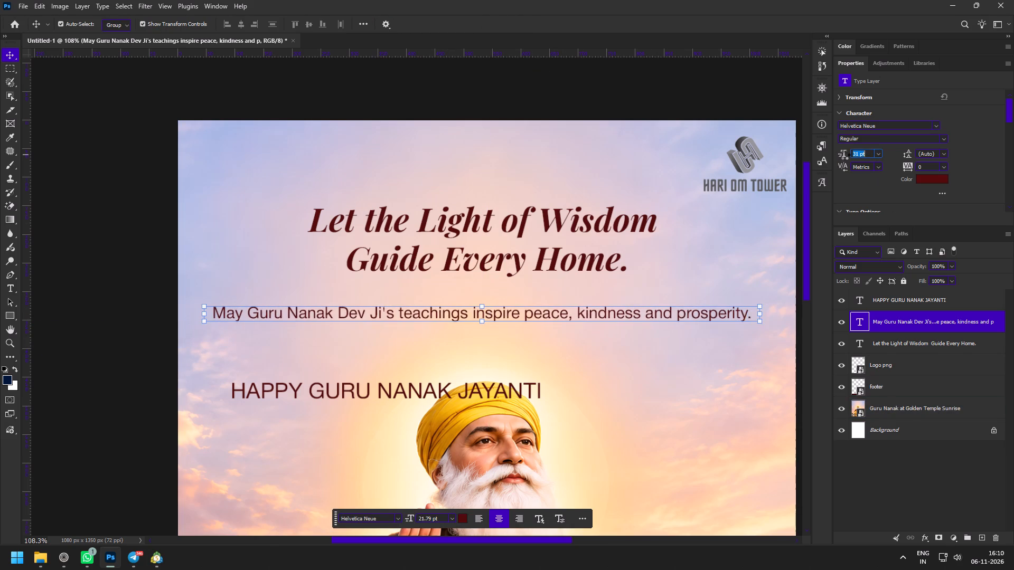
Break the message into two lines before "kindness" and centre it close beneath the headline.
double_click(614, 318)
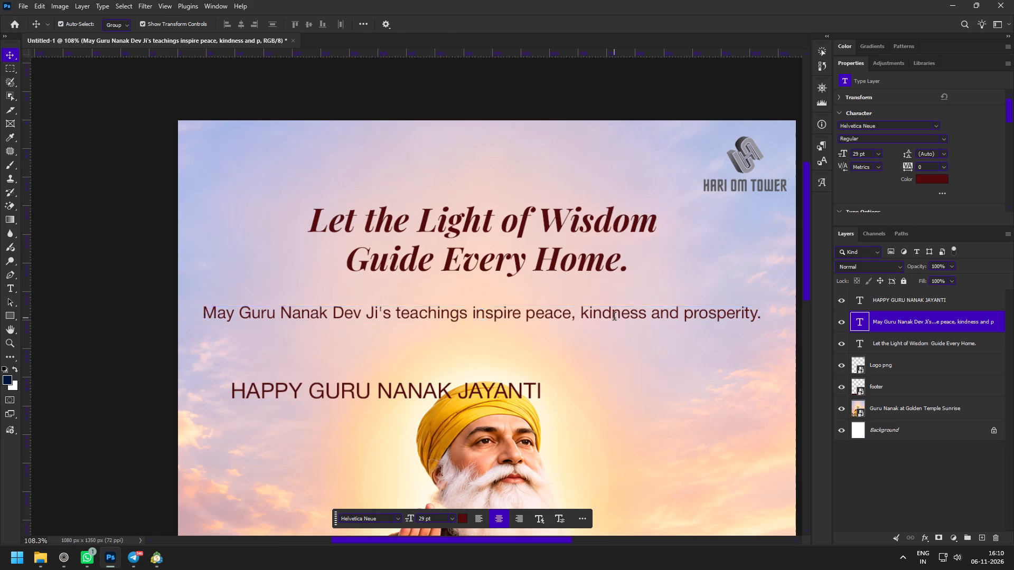
click(583, 315)
key(Return)
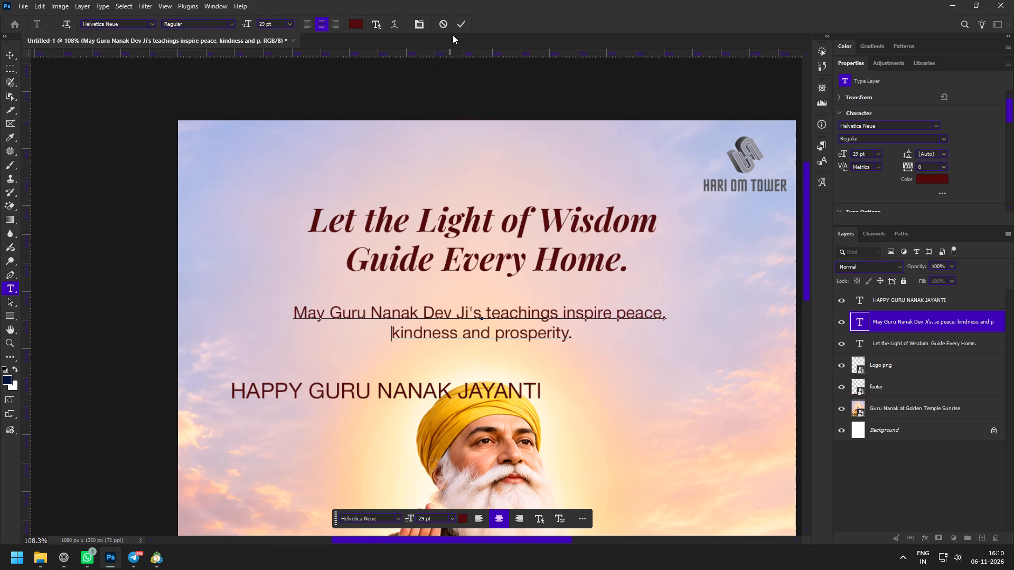
click(459, 26)
drag(474, 325, 482, 310)
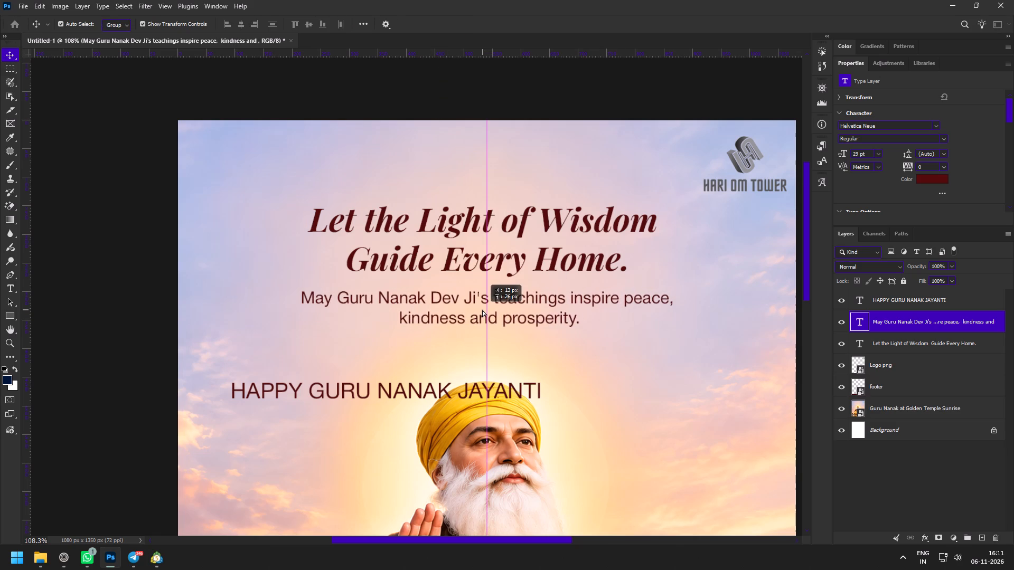
drag(482, 310, 482, 306)
Move the "HAPPY GURU NANAK JAYANTI" line to the horizontal centre below the two-line message, above the turban.
click(408, 393)
drag(381, 392, 489, 354)
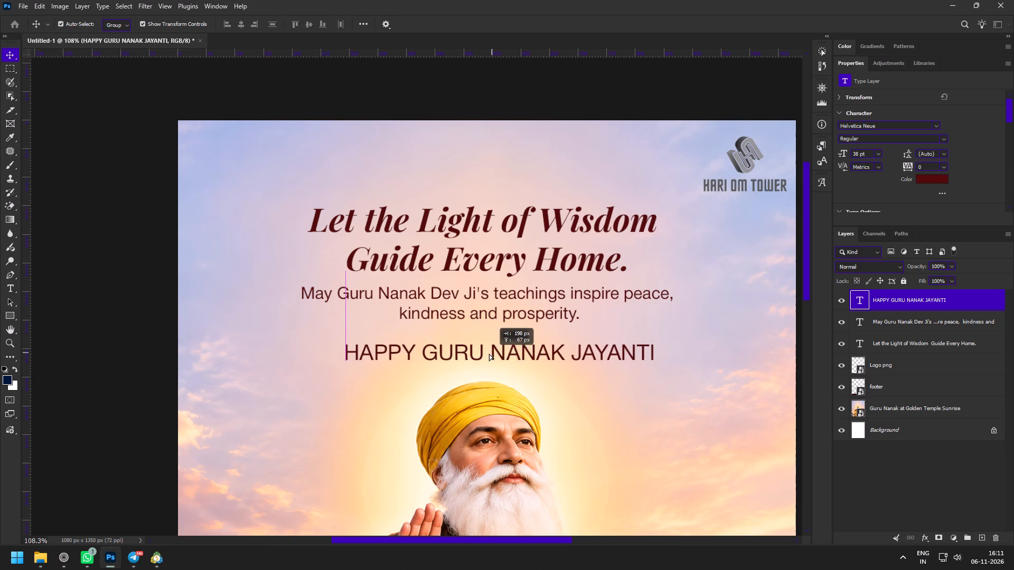
drag(489, 354, 481, 354)
Scale the "HAPPY GURU NANAK JAYANTI" line down to about 77%, giving 29.14 pt text, and move it closer to the message.
key(z)
drag(531, 370, 499, 335)
key(space)
key(space)
key(space)
key(space)
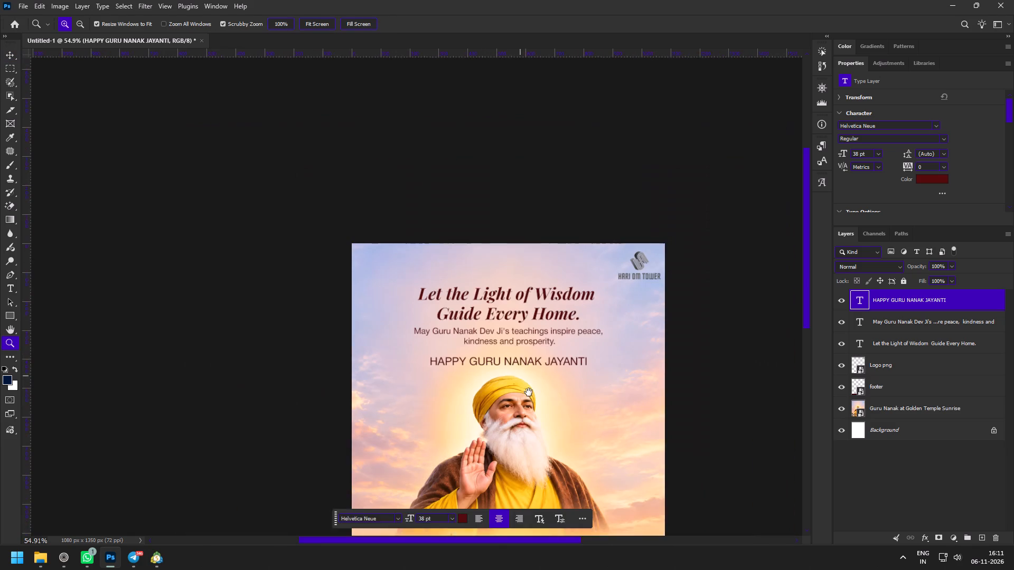
drag(529, 387, 501, 298)
drag(510, 218, 532, 273)
key(v)
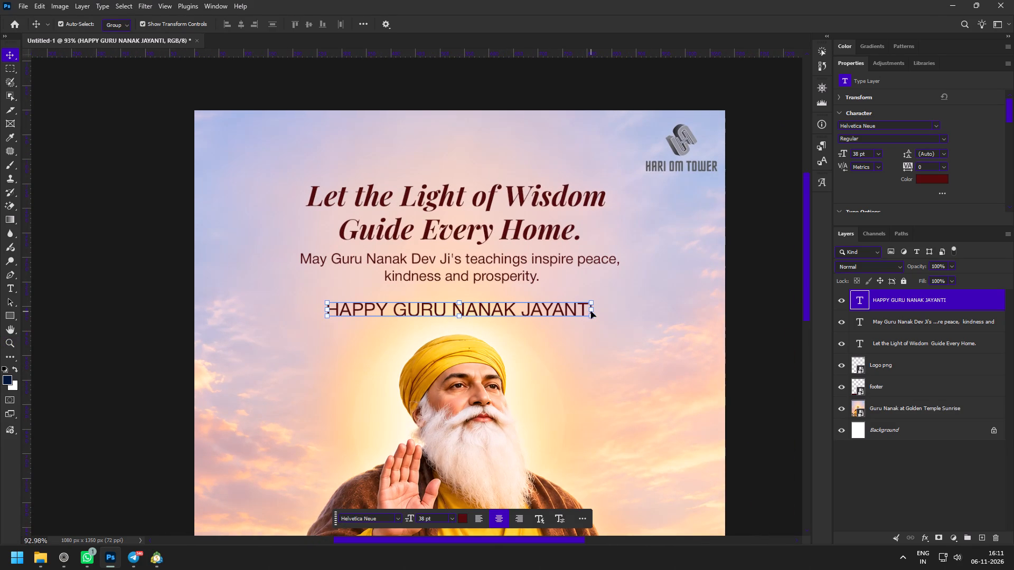
click(591, 311)
click(595, 311)
alt+drag(595, 312, 567, 309)
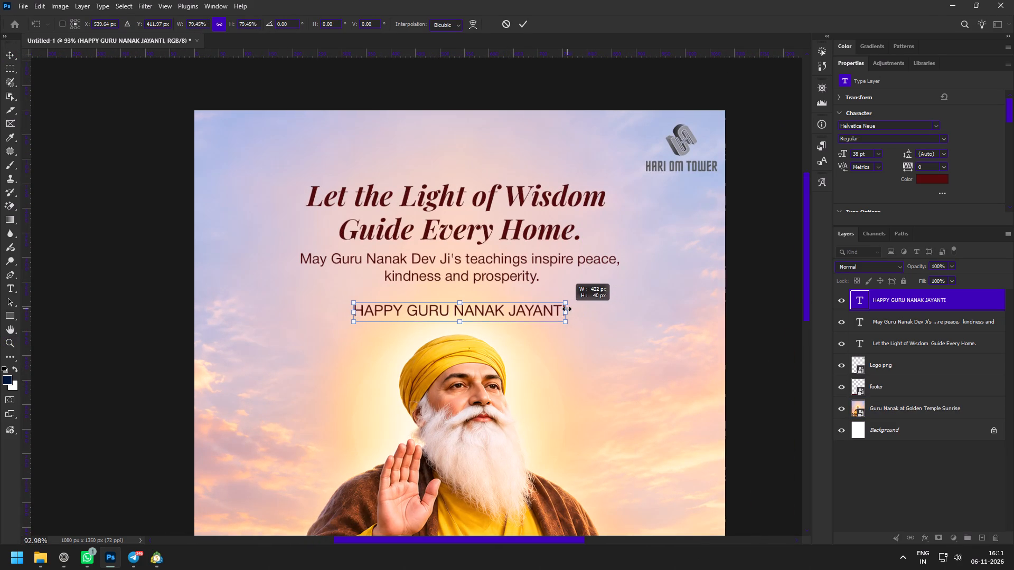
alt+drag(567, 309, 564, 309)
drag(527, 315, 526, 306)
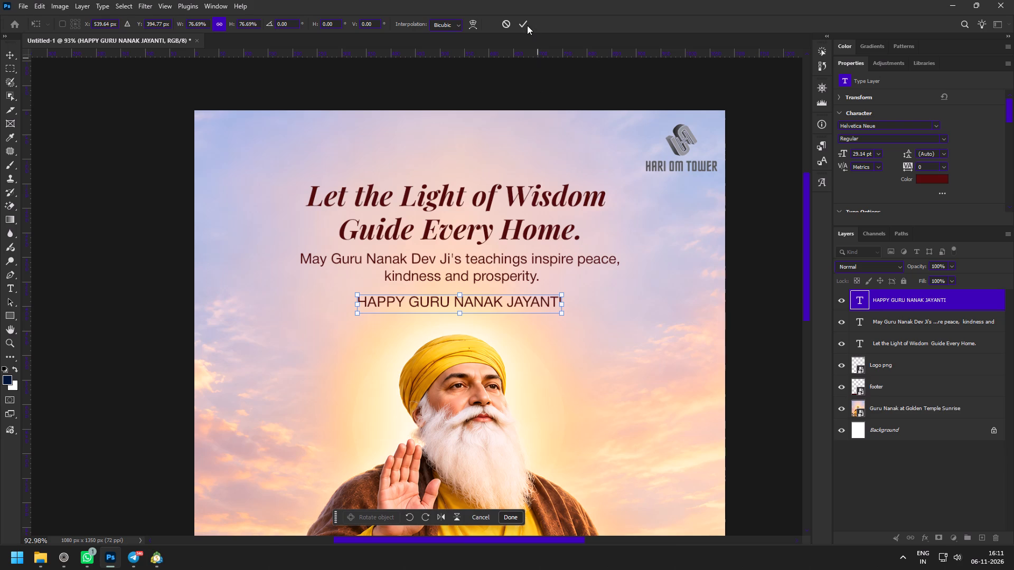
click(527, 25)
Set the "HAPPY GURU NANAK JAYANTI" line's font style to Helvetica Neue Bold.
click(949, 137)
click(949, 138)
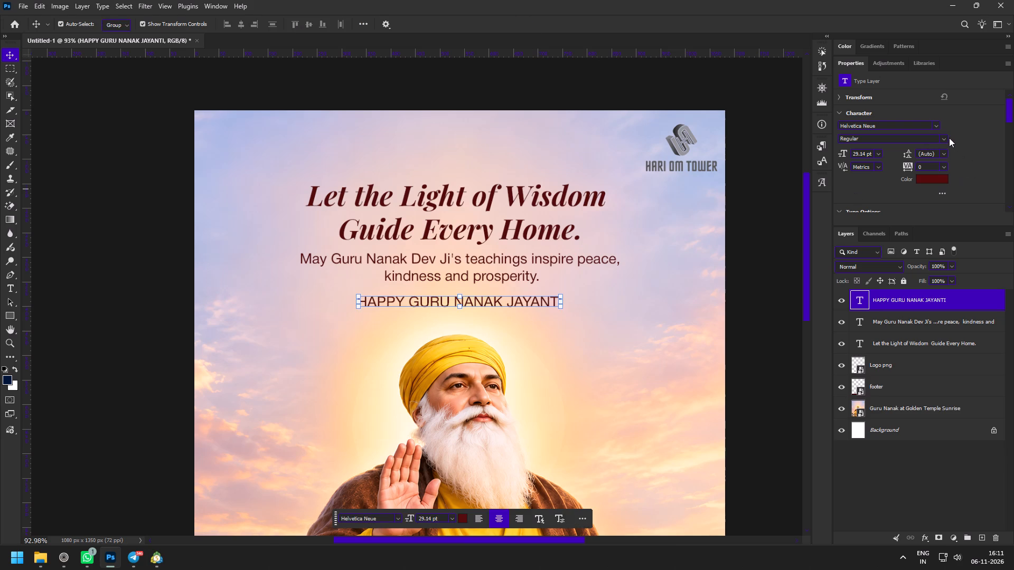
click(945, 138)
click(871, 265)
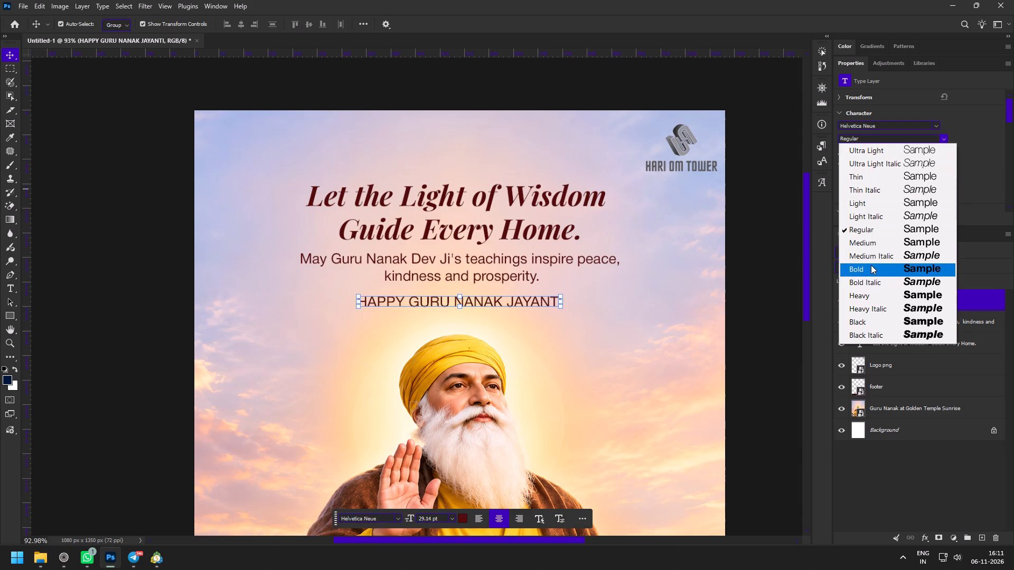
Examine the whole poster's layout, checking the text block against the portrait, temple, logo and footer.
key(z)
drag(433, 277, 460, 300)
key(space)
key(space)
key(space)
drag(526, 313, 487, 311)
drag(497, 364, 446, 310)
key(space)
key(space)
key(space)
key(space)
key(space)
key(space)
drag(477, 397, 472, 262)
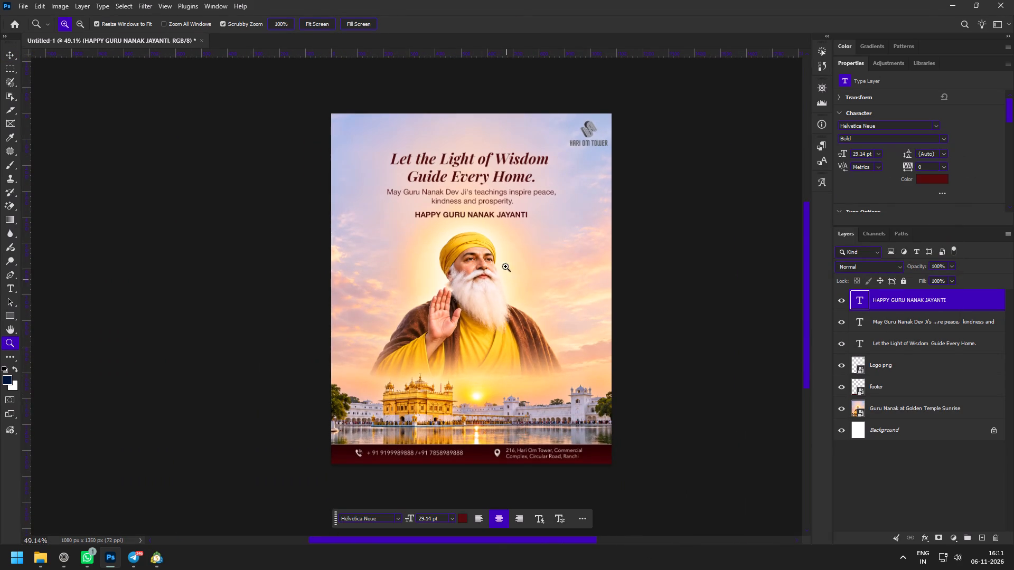
drag(484, 164, 493, 182)
drag(452, 121, 468, 142)
key(space)
drag(492, 302, 486, 189)
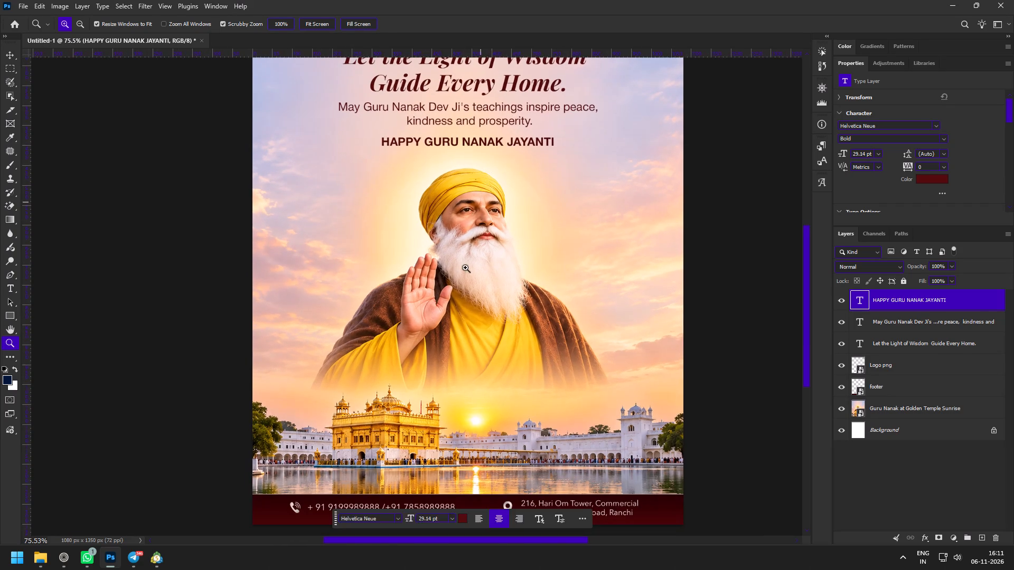
key(v)
click(457, 302)
key(space)
key(space)
key(space)
key(space)
key(space)
key(space)
key(space)
key(space)
key(space)
key(space)
key(space)
key(space)
key(space)
key(space)
drag(483, 270, 479, 346)
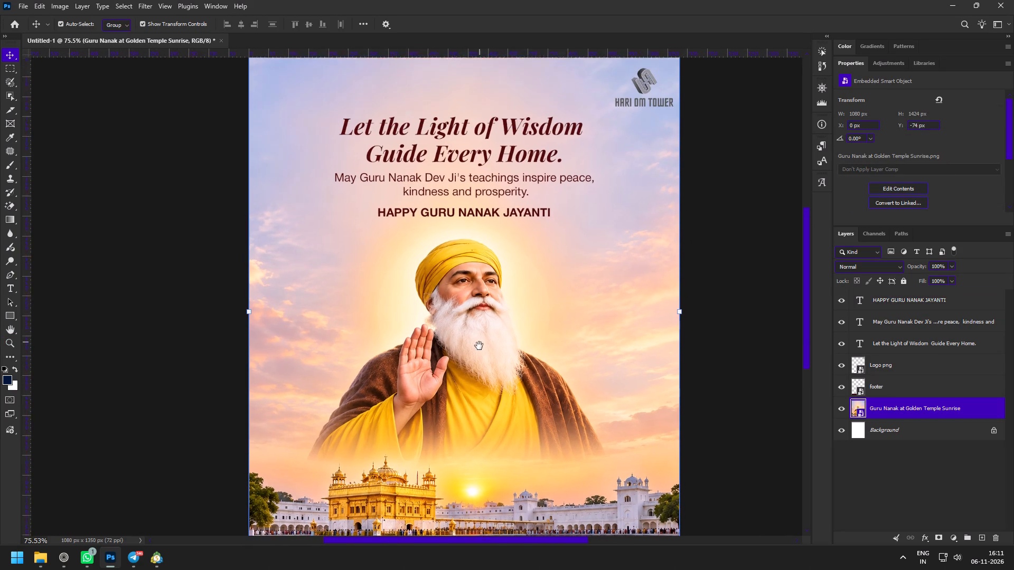
drag(479, 346, 477, 354)
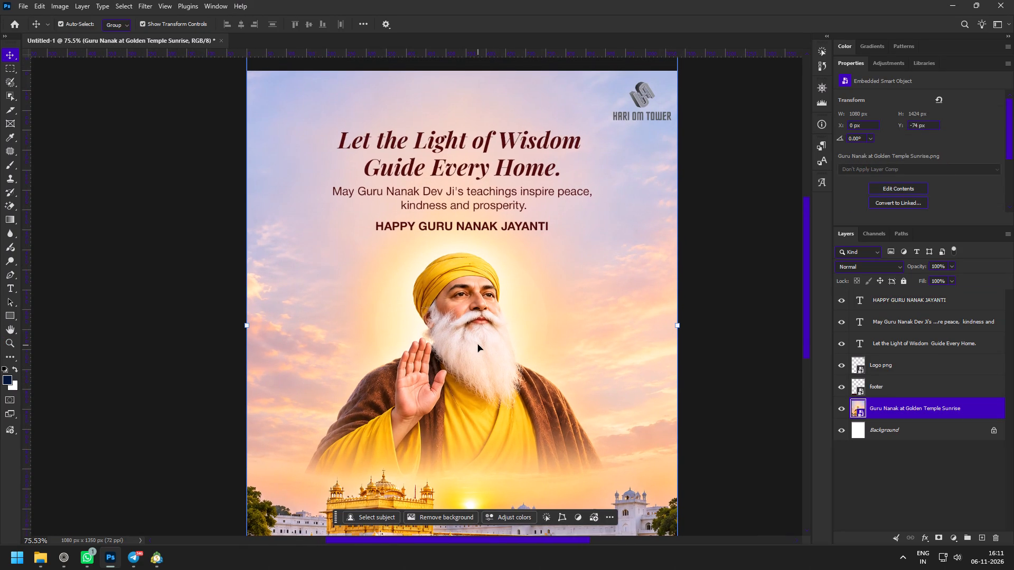
Move the headline and the two-line message together slightly up in the sky, keeping both centred.
key(z)
drag(457, 128, 475, 158)
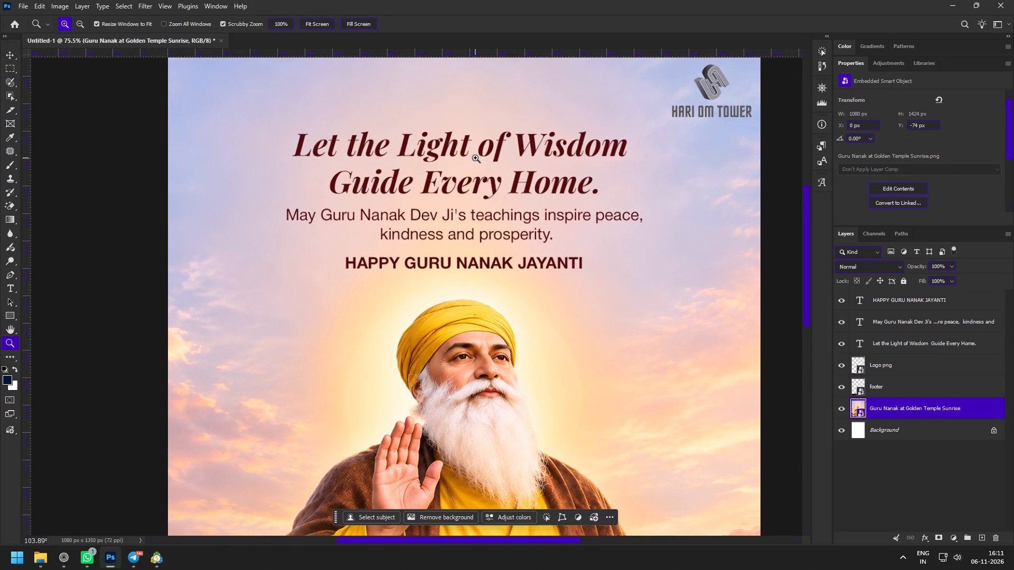
key(space)
drag(475, 176, 479, 206)
drag(452, 130, 464, 155)
key(v)
click(462, 216)
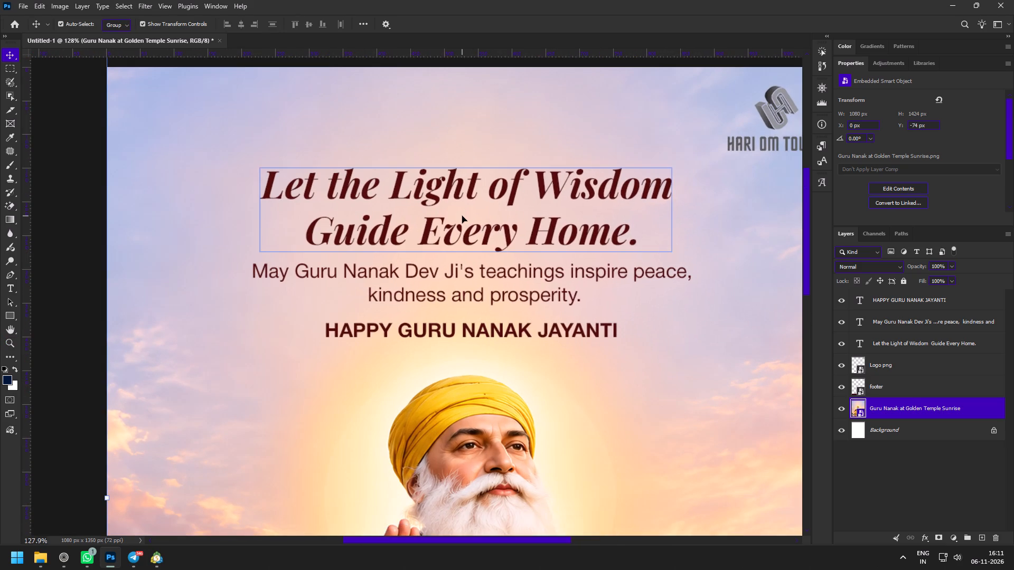
shift+click(465, 277)
drag(507, 284, 508, 268)
Nudge the "HAPPY GURU NANAK JAYANTI" line slightly up while keeping it horizontally centred.
click(484, 332)
drag(521, 336, 521, 331)
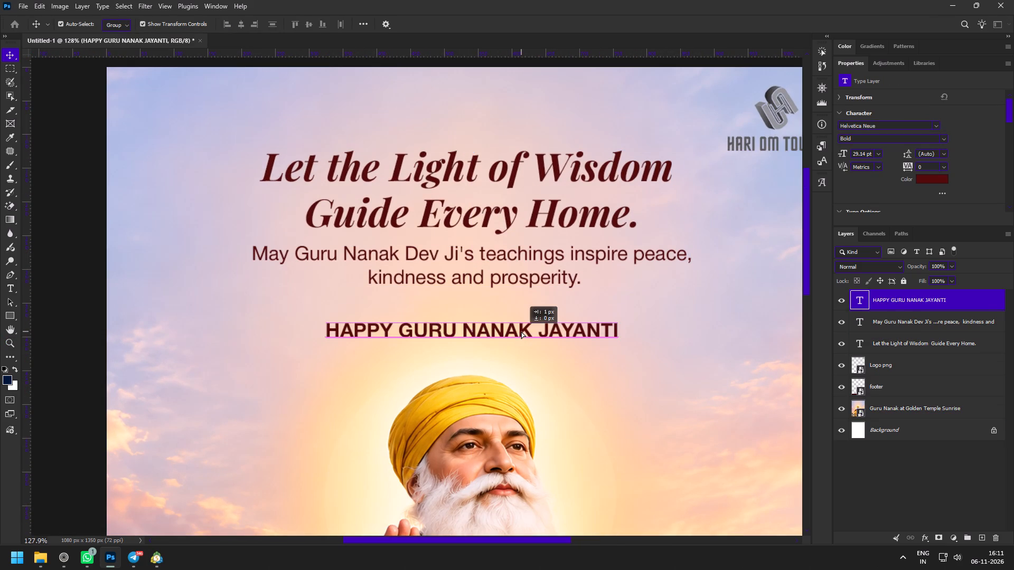
drag(521, 331, 521, 331)
key(ctrl+z)
drag(514, 330, 512, 329)
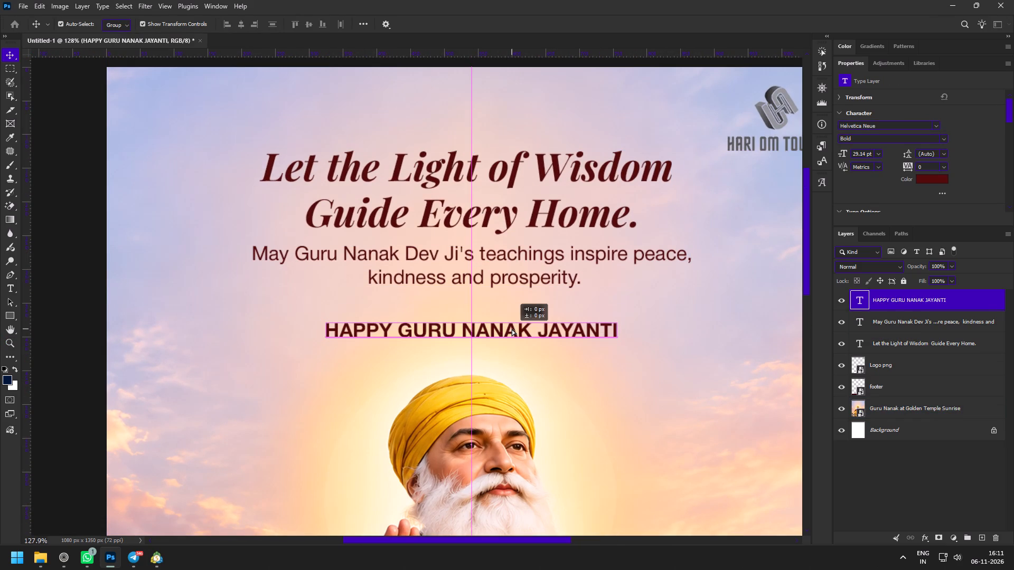
drag(512, 329, 512, 326)
Draw a rectangle of about 454 × 45 px around the "HAPPY GURU NANAK JAYANTI" line.
key(z)
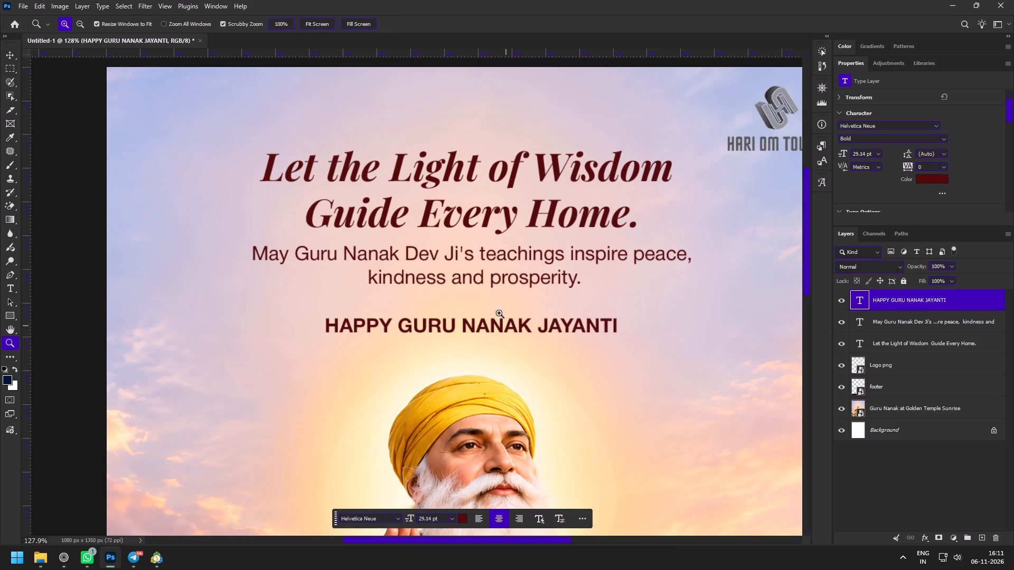
drag(497, 311, 507, 323)
click(14, 316)
drag(302, 310, 403, 343)
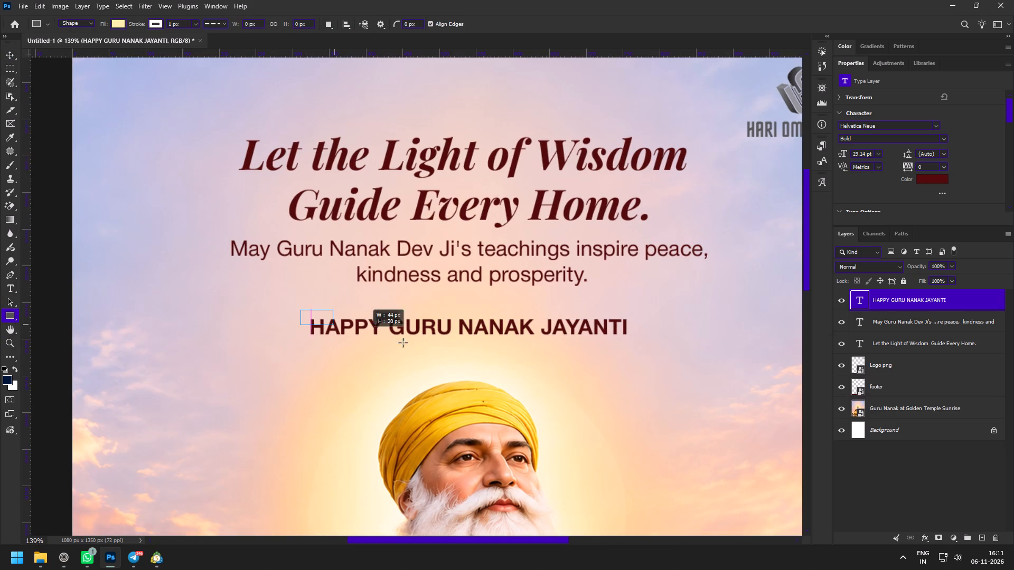
drag(403, 343, 634, 343)
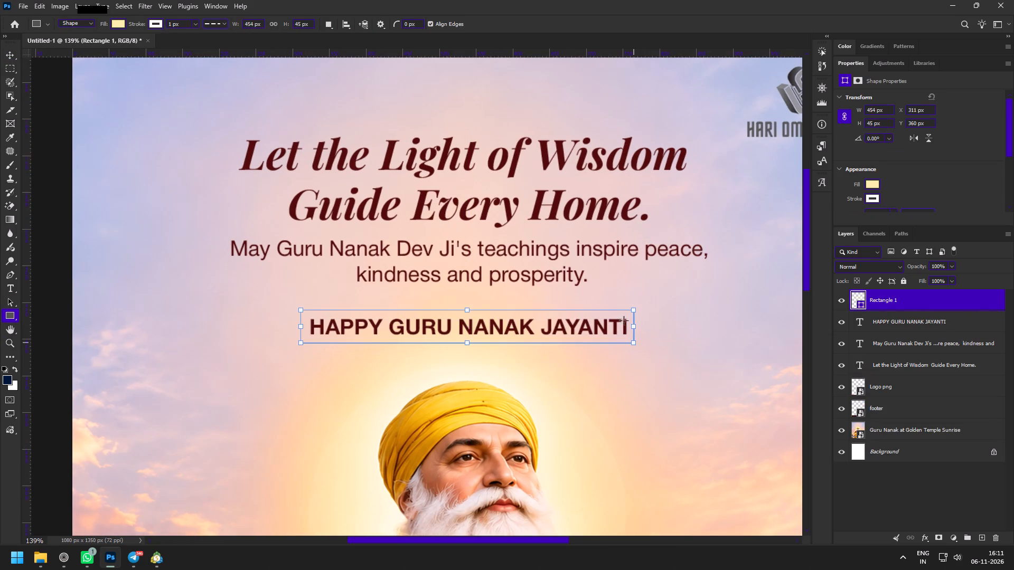
Round the rectangle's corners fully so that it forms a pill shape.
key(z)
drag(593, 310, 608, 322)
key(v)
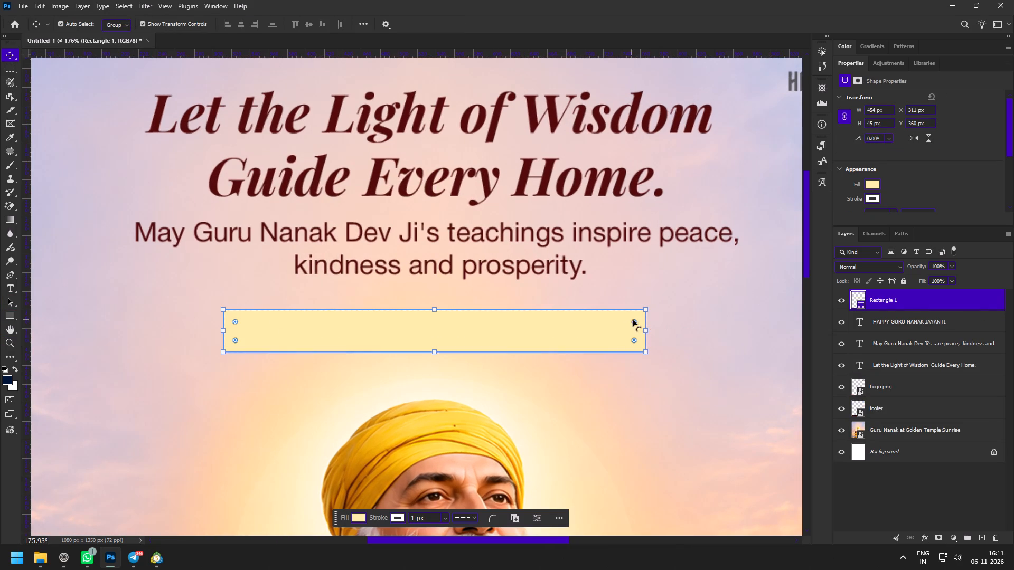
drag(634, 320, 466, 338)
Move the pill shape's layer below the three text layers, directly above the logo layer.
key(z)
drag(904, 301, 904, 368)
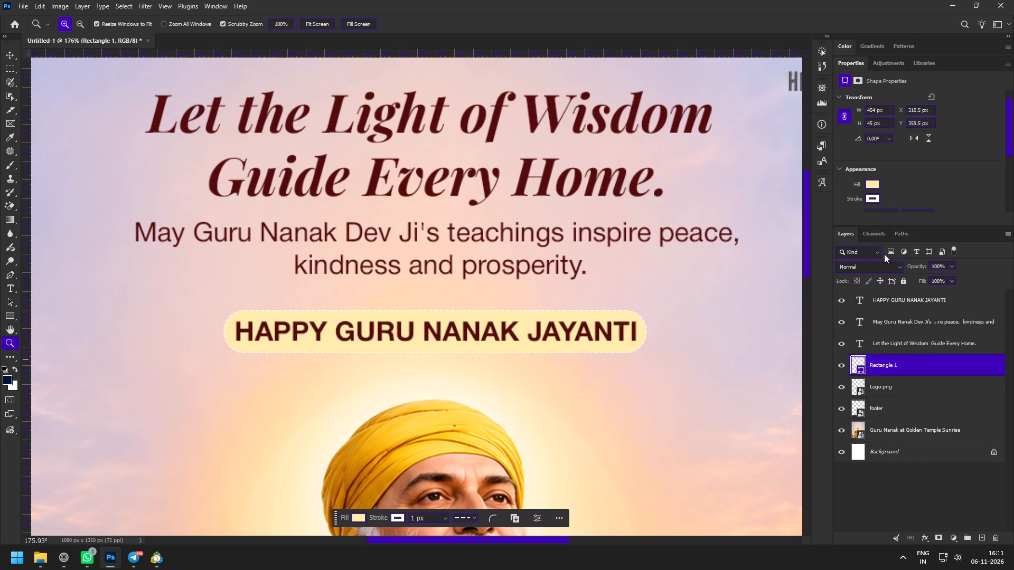
Change the pill shape's fill to the recently used dark maroon colour.
key(z)
click(875, 185)
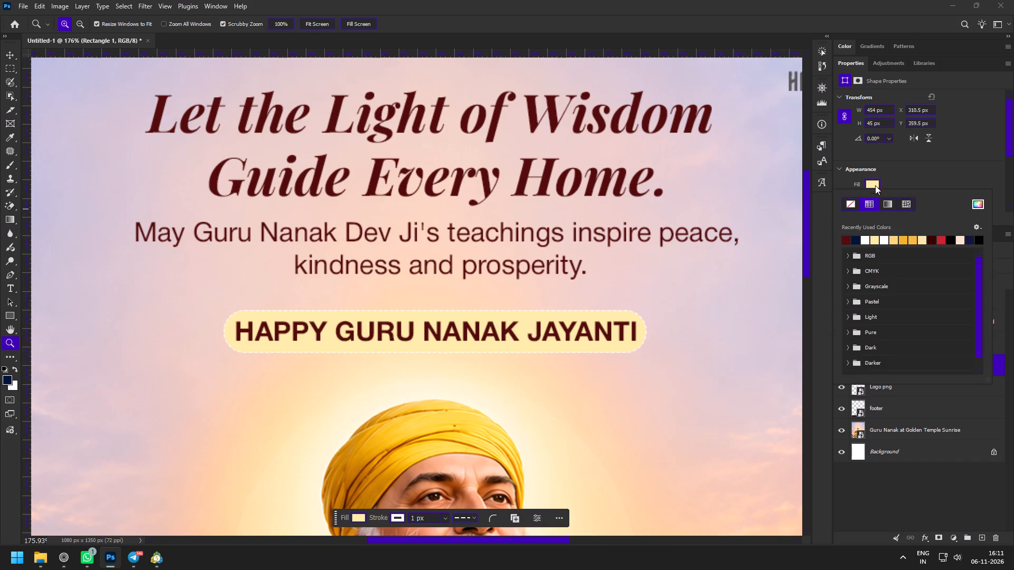
click(848, 240)
key(z)
key(v)
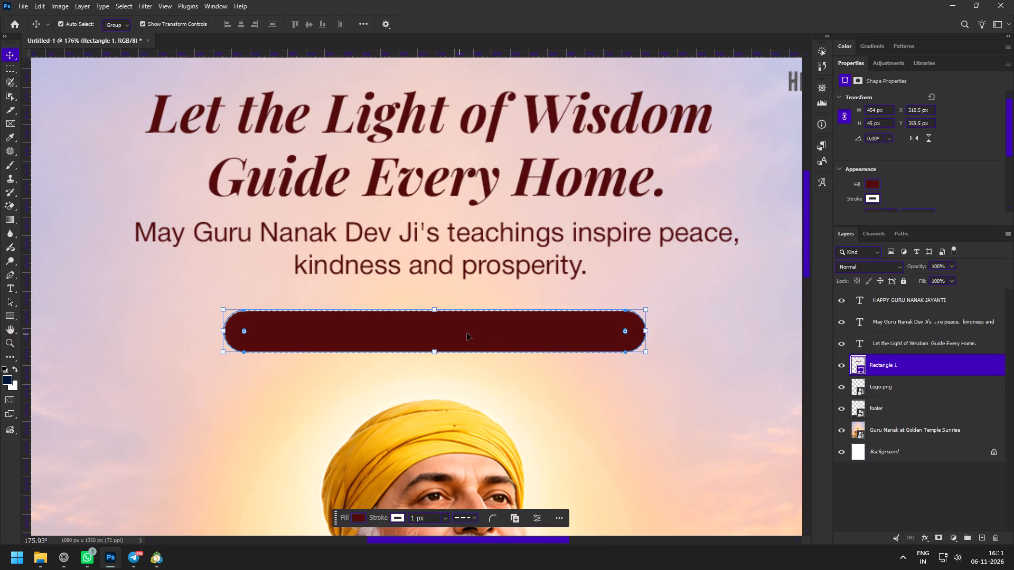
drag(878, 364, 884, 382)
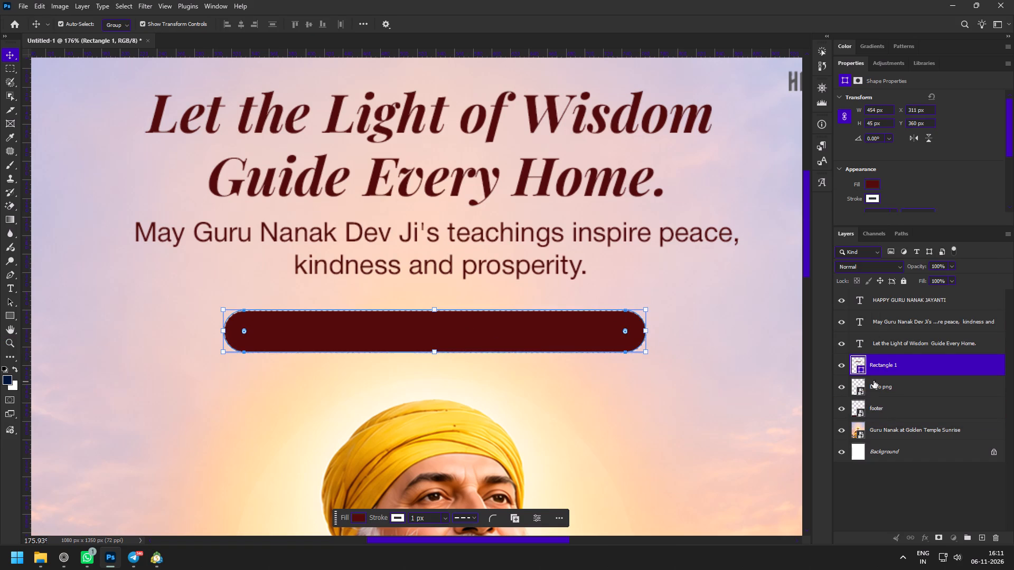
Set the "HAPPY GURU NANAK JAYANTI" text colour to white (#ffffff).
key(v)
click(427, 332)
click(946, 177)
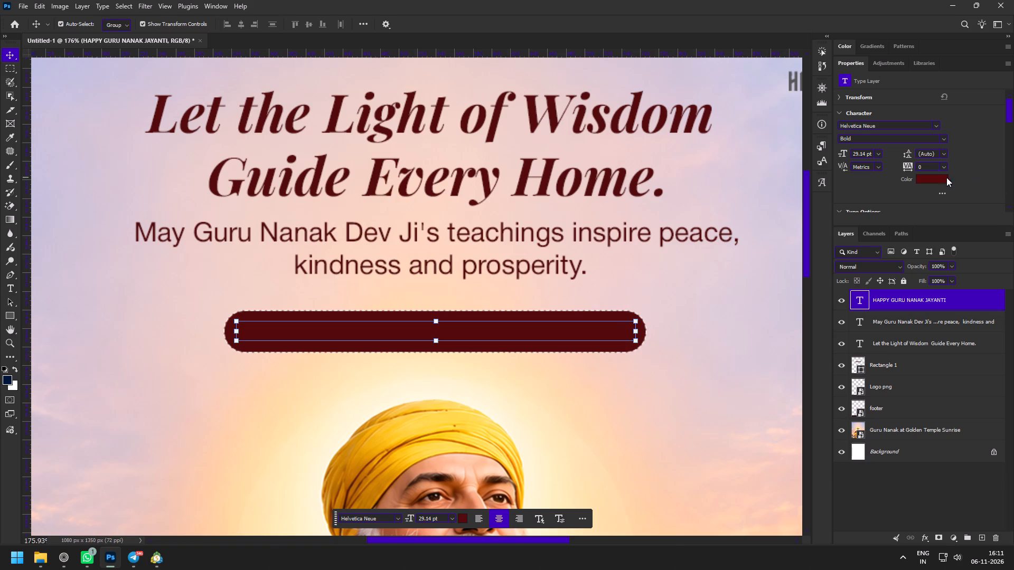
drag(602, 328, 555, 262)
click(834, 283)
Examine the poster as a whole with the new greeting pill in place.
key(z)
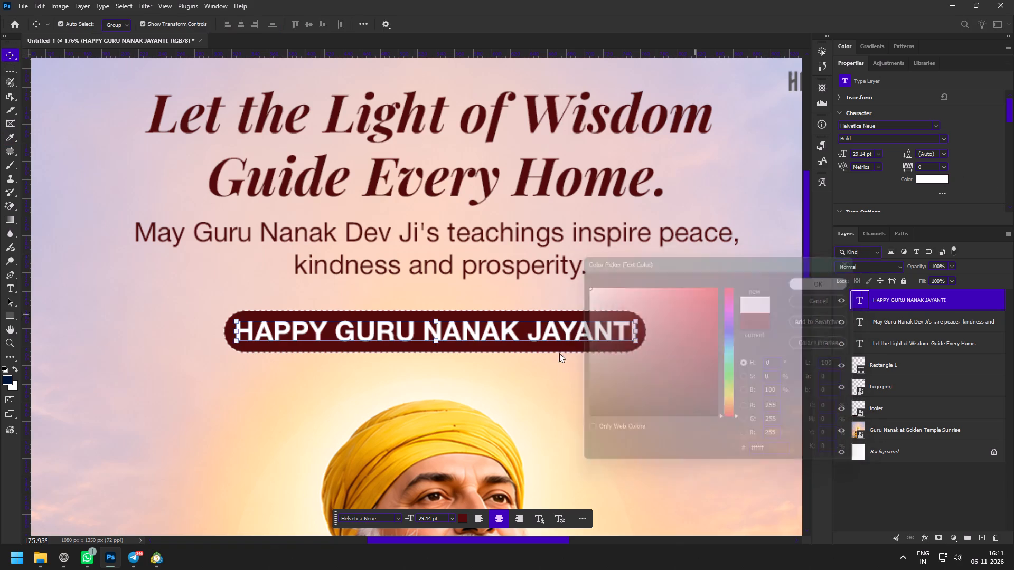
drag(542, 375, 489, 337)
key(space)
key(space)
key(space)
key(space)
drag(521, 390, 523, 267)
drag(519, 225, 532, 251)
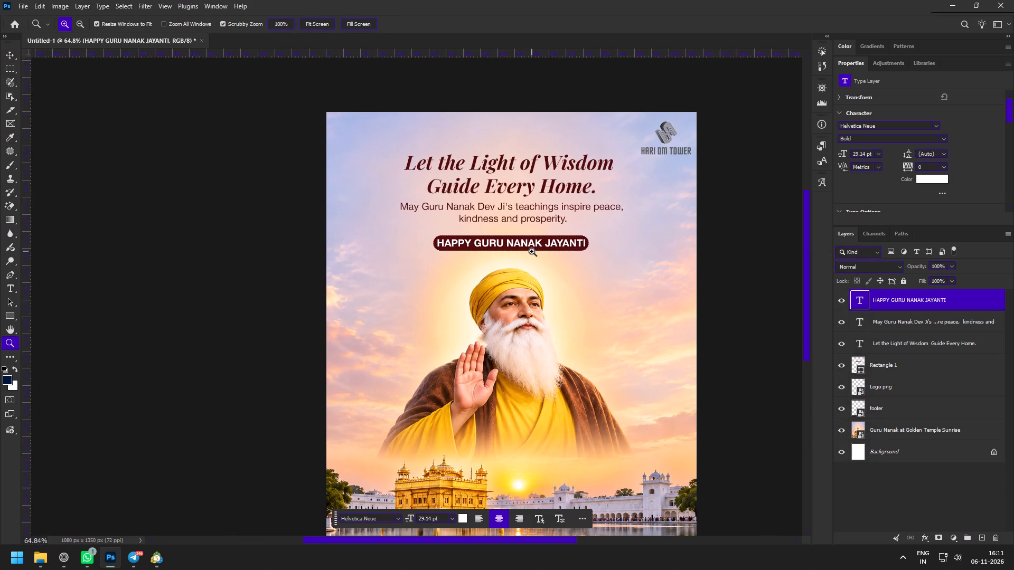
Set the "HAPPY GURU NANAK JAYANTI" text weight to Regular.
drag(534, 236, 556, 286)
drag(509, 232, 530, 264)
key(v)
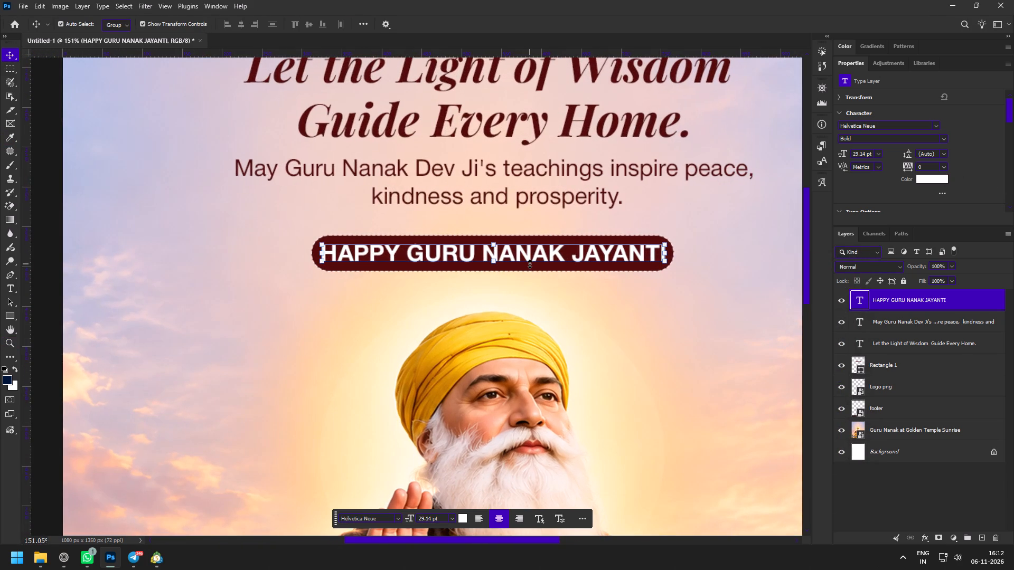
click(942, 140)
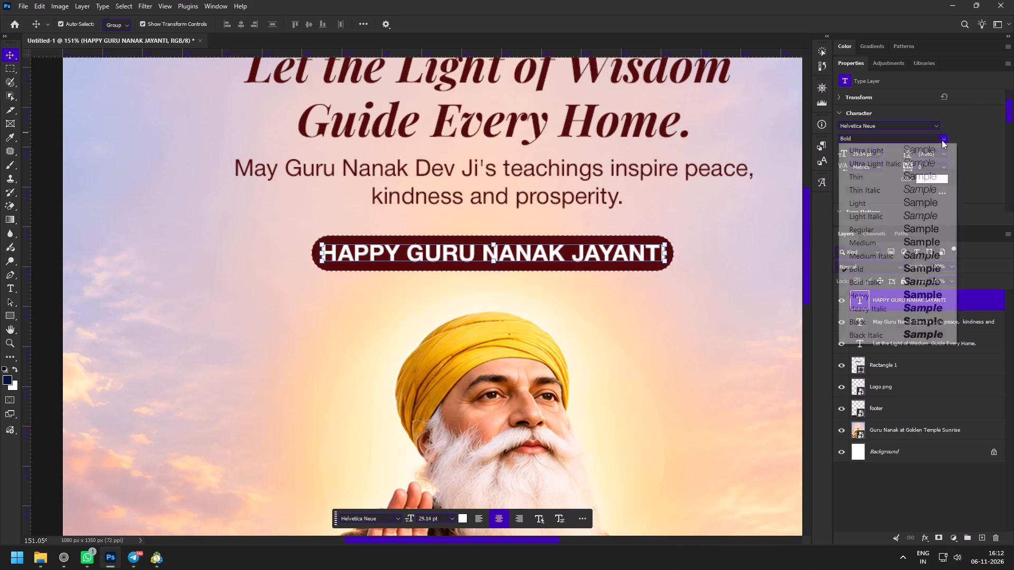
click(881, 227)
Move the "HAPPY GURU NANAK JAYANTI" text and its pill shape together up about 16 px, closer to the subtitle.
key(z)
drag(562, 169, 580, 194)
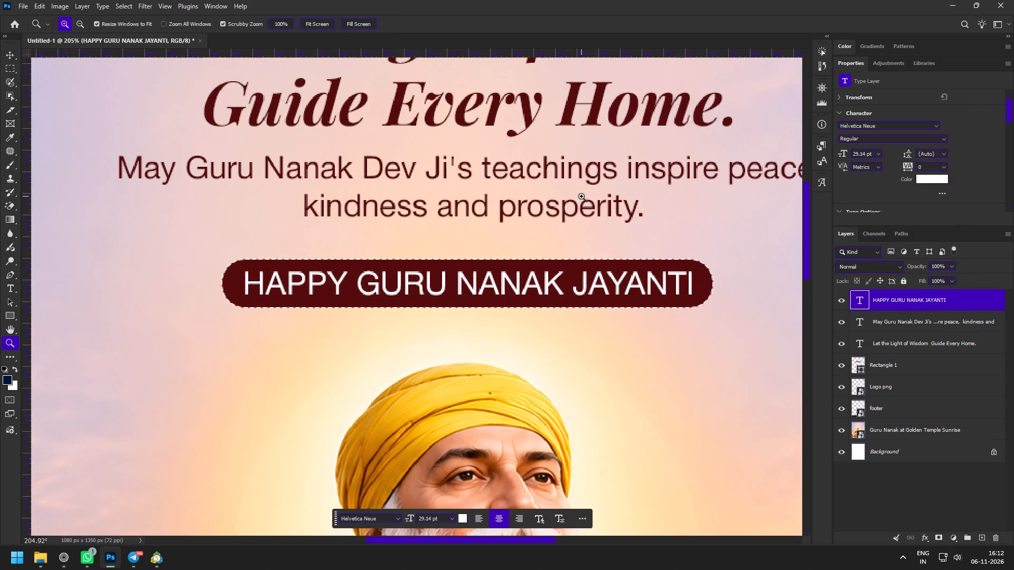
key(v)
click(511, 283)
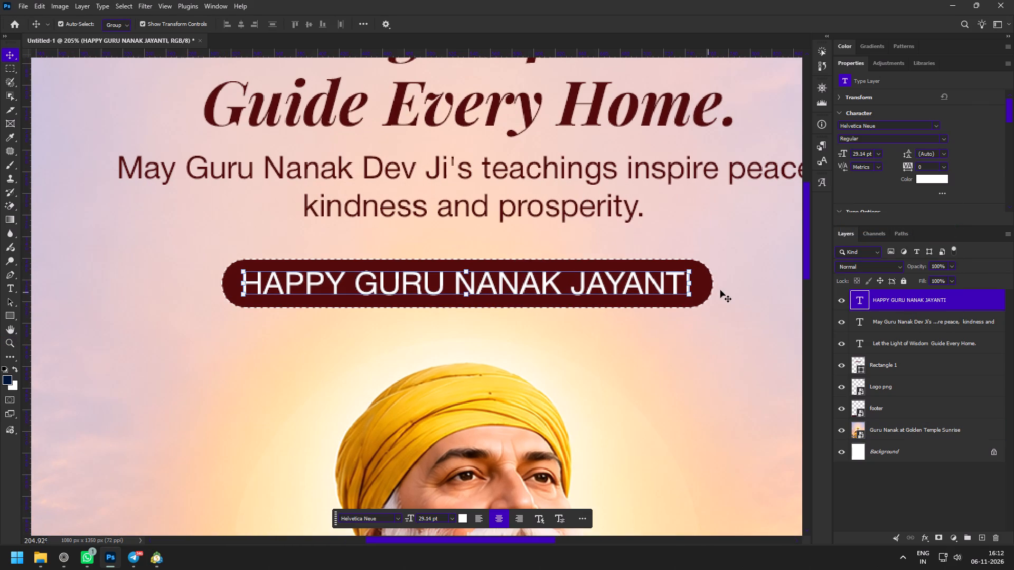
shift+click(710, 286)
drag(697, 296, 694, 280)
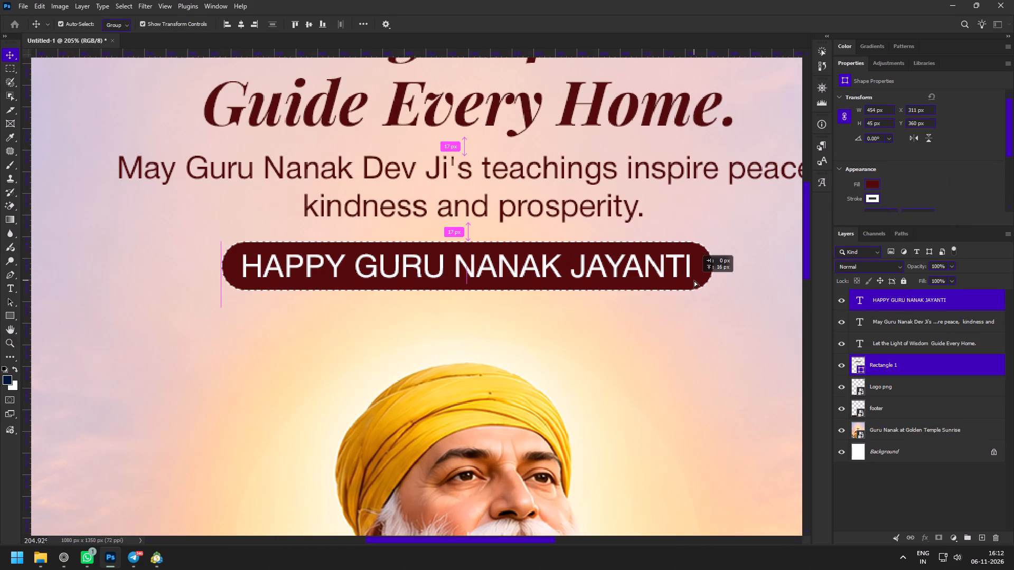
drag(694, 280, 694, 281)
Examine the poster as a whole with the greeting pill in its raised position.
key(z)
drag(623, 338, 557, 308)
key(space)
key(space)
key(space)
key(space)
drag(606, 352, 555, 290)
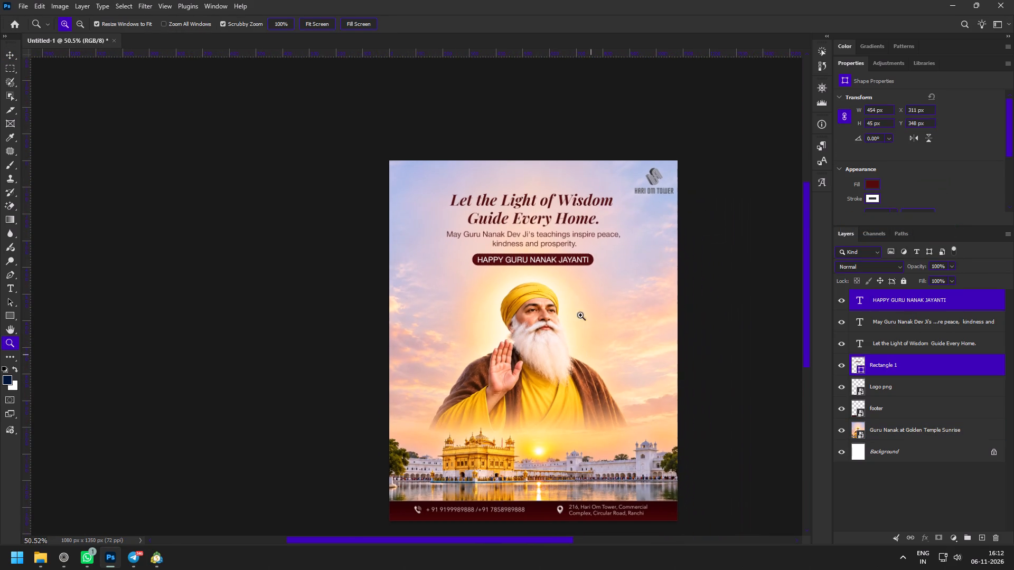
Restyle the initial "G" of "Guide" in the headline with the Great Vibes Regular font at 71 pt.
drag(564, 283, 579, 298)
drag(546, 163, 571, 208)
key(v)
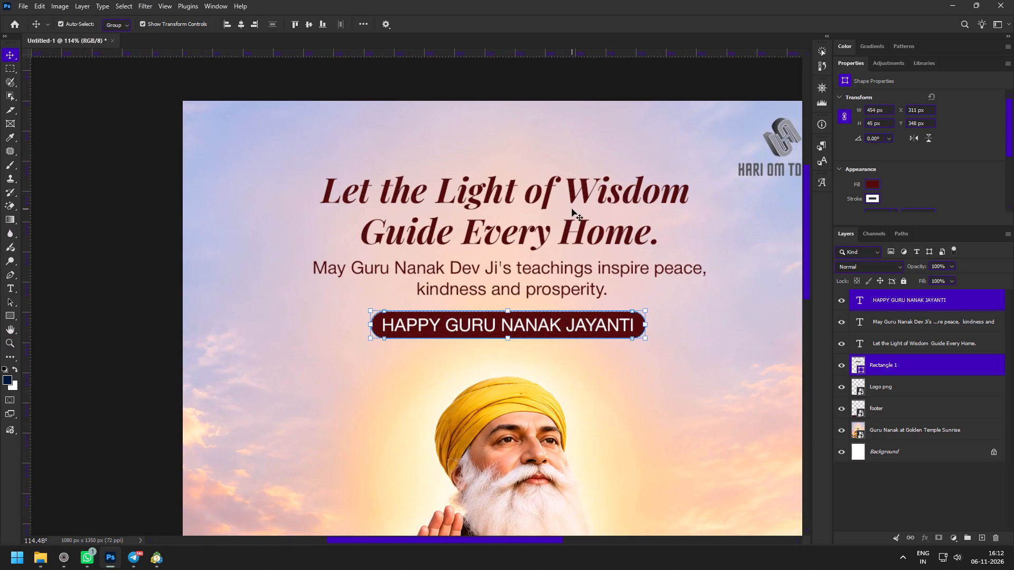
click(572, 209)
double_click(429, 194)
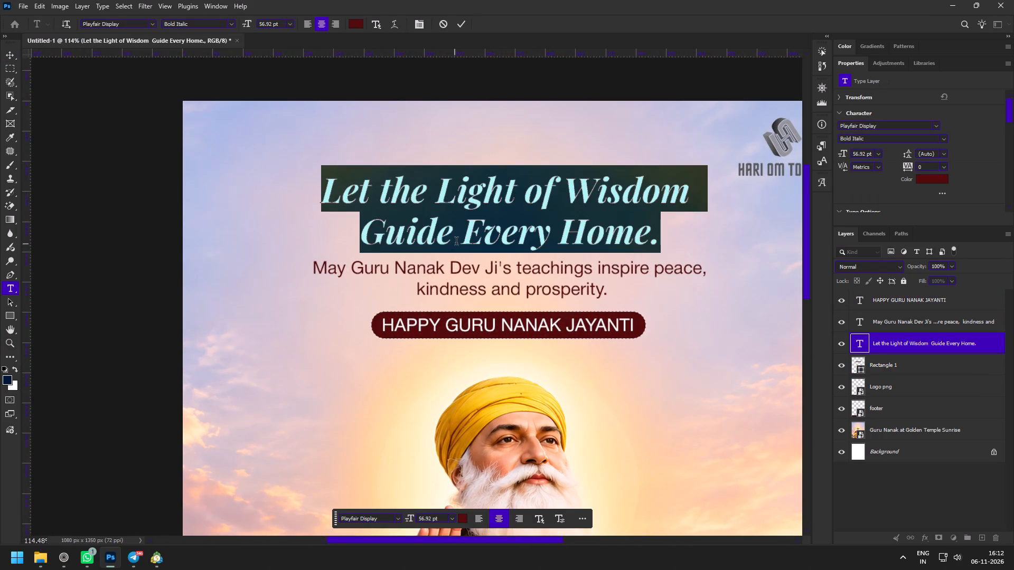
drag(455, 243, 386, 241)
click(384, 237)
drag(387, 236, 353, 236)
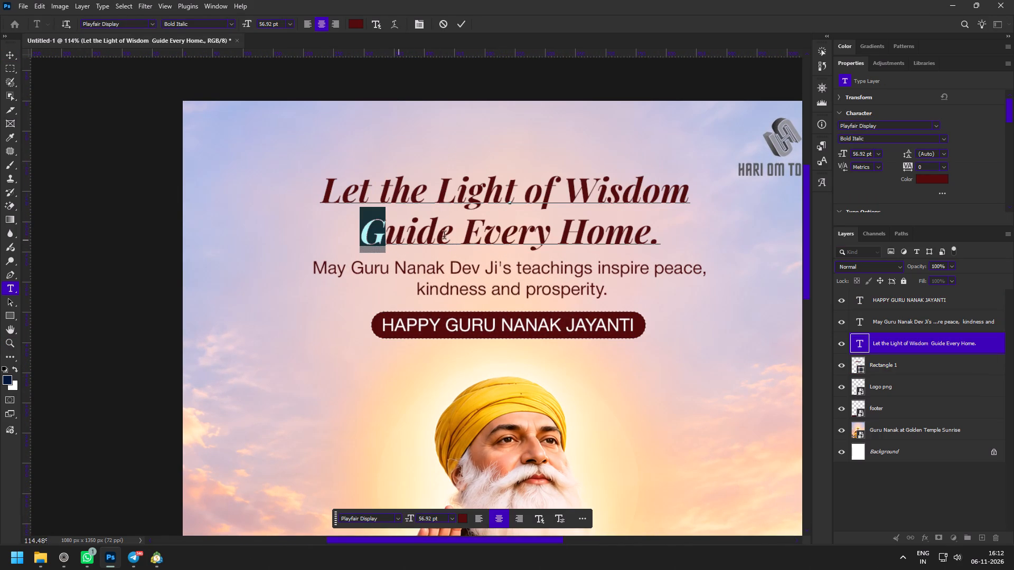
click(937, 126)
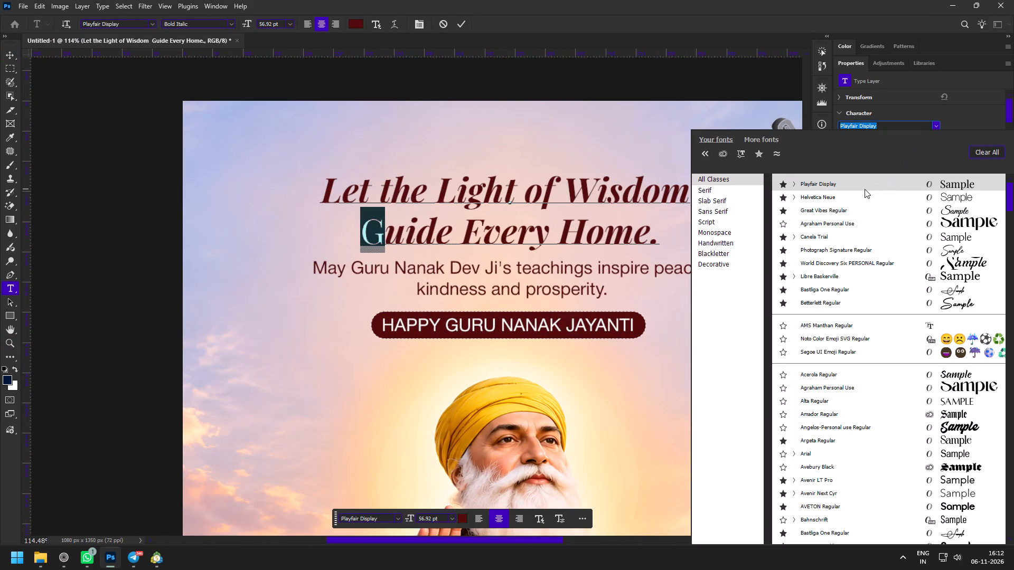
click(856, 217)
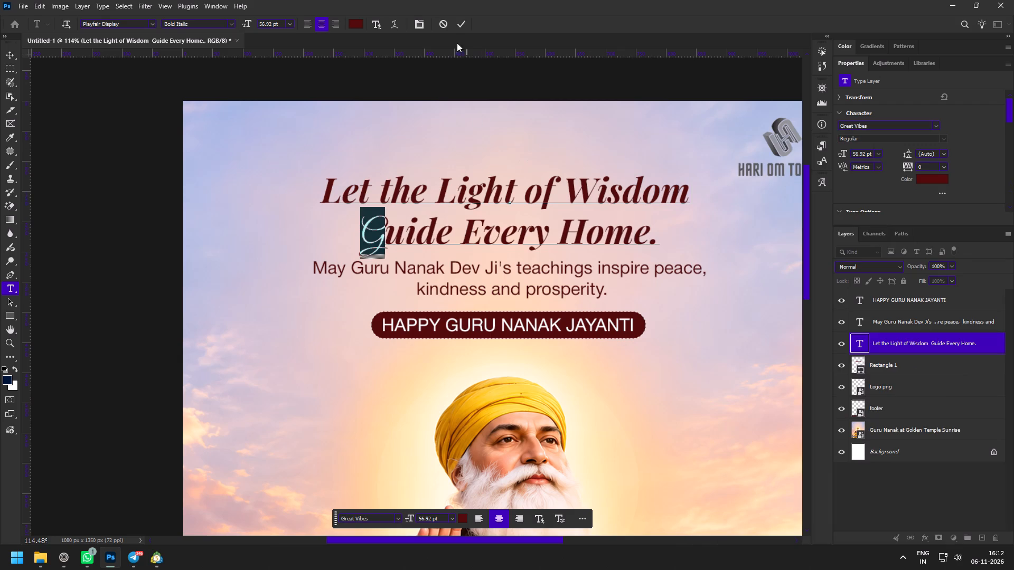
drag(841, 153, 849, 154)
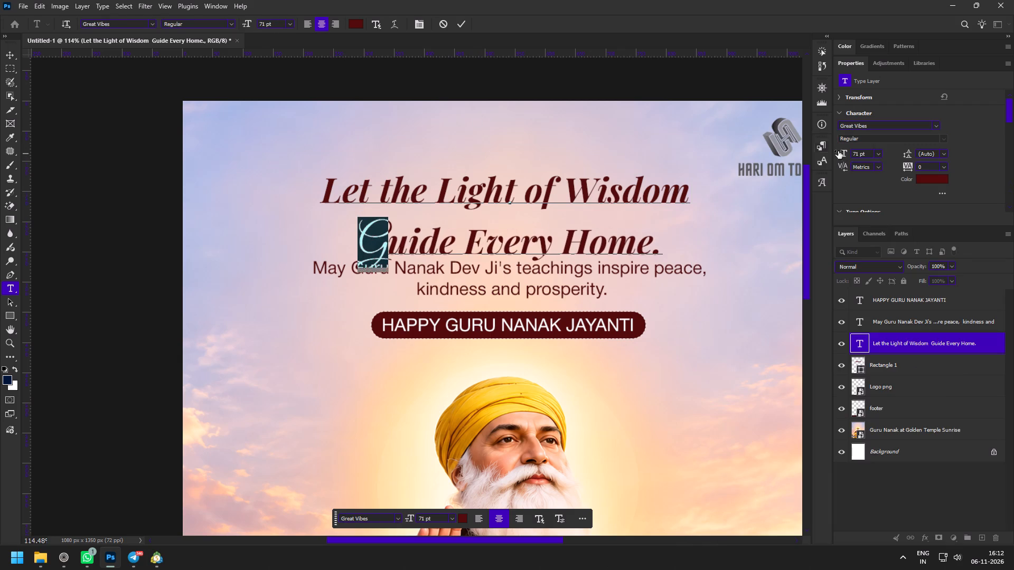
click(459, 23)
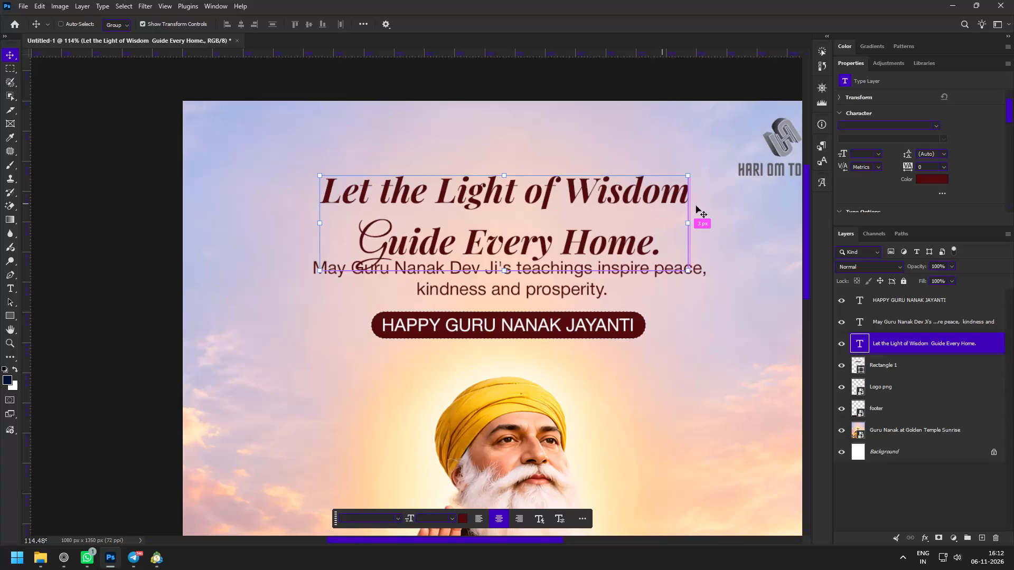
Set the headline's leading to 65 pt.
click(907, 153)
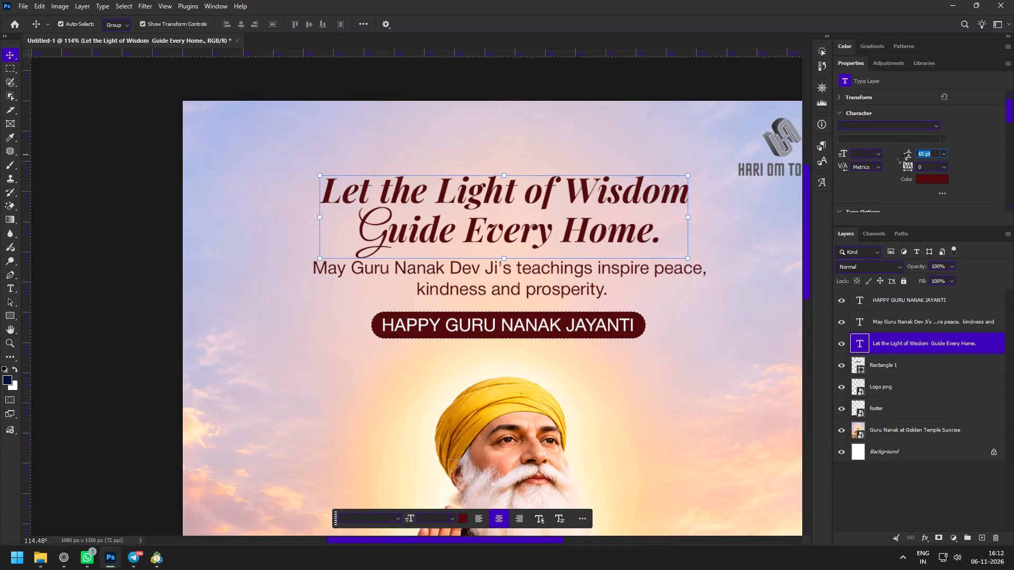
Nudge the "May Guru Nanak Dev Ji's teachings" subtitle down four small steps, away from the decorative G.
key(z)
drag(496, 177, 505, 187)
key(v)
click(500, 282)
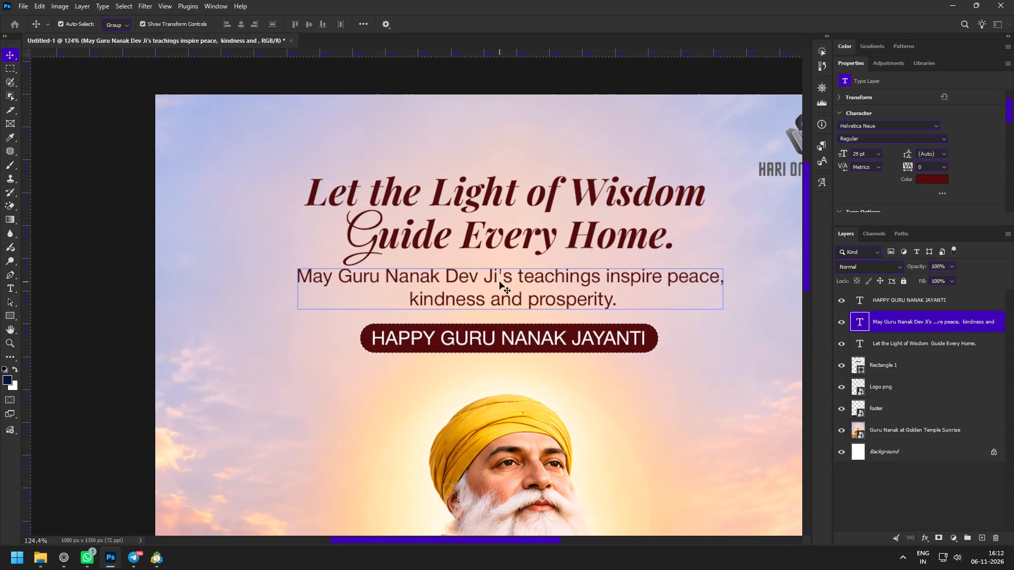
shift+click(500, 282)
key(Down)
key(Down)
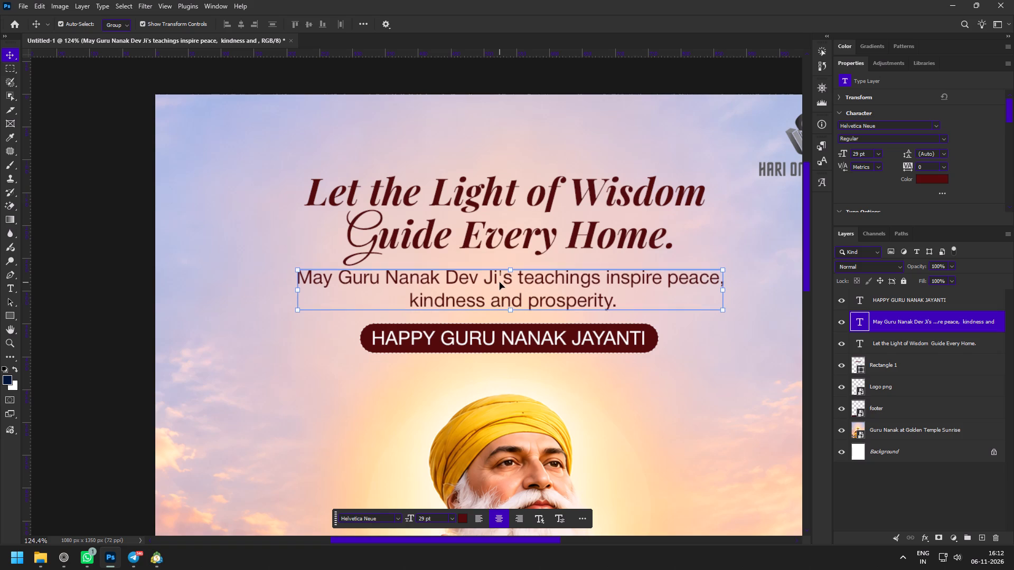
key(Down)
key(Down)
Examine the spacing of the headline, subtitle and greeting pill, both across the whole poster and close up.
key(z)
drag(477, 312, 442, 291)
key(space)
key(space)
key(space)
key(space)
drag(459, 338, 449, 194)
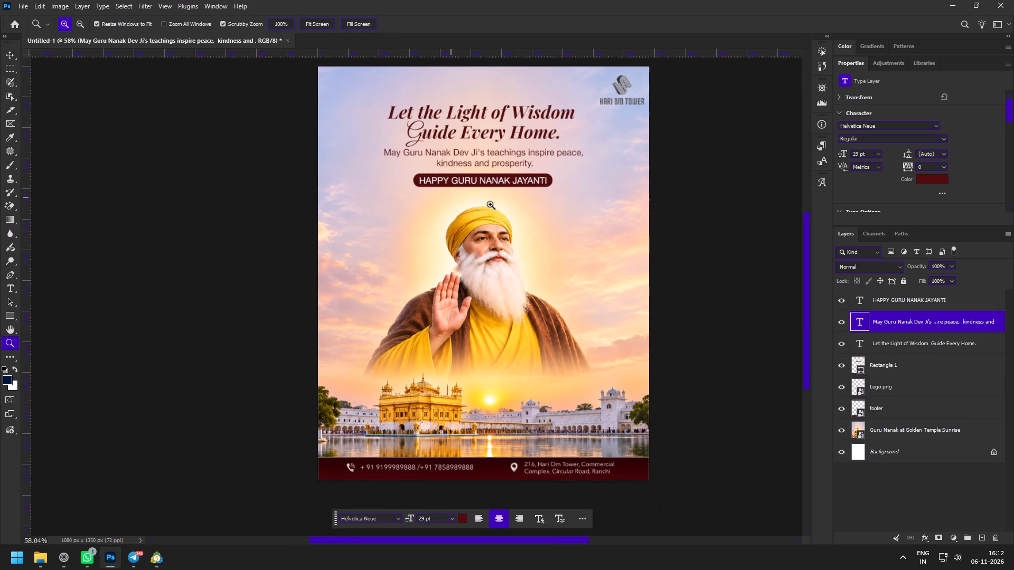
drag(495, 82, 527, 158)
drag(415, 110, 426, 133)
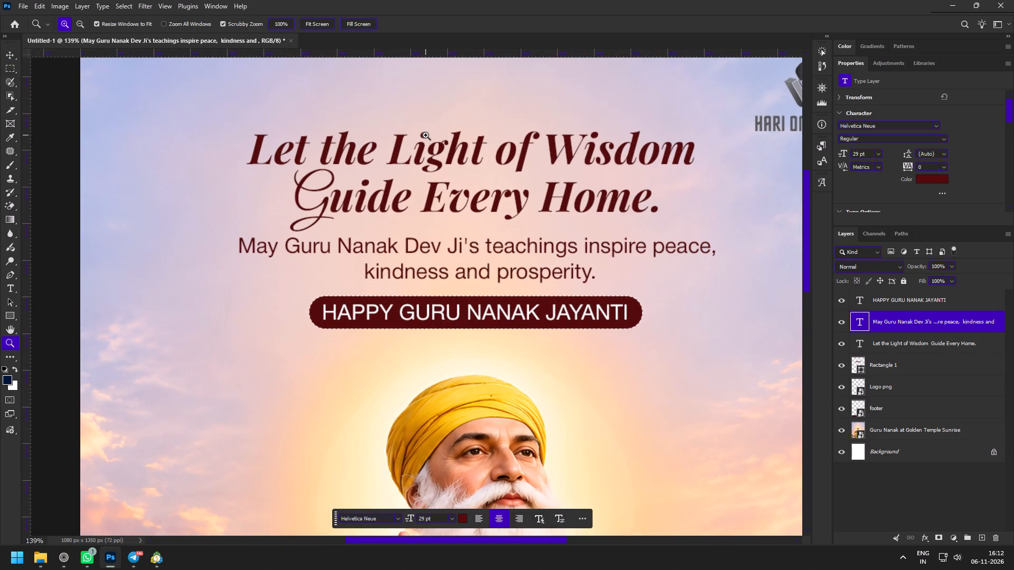
drag(401, 138, 415, 154)
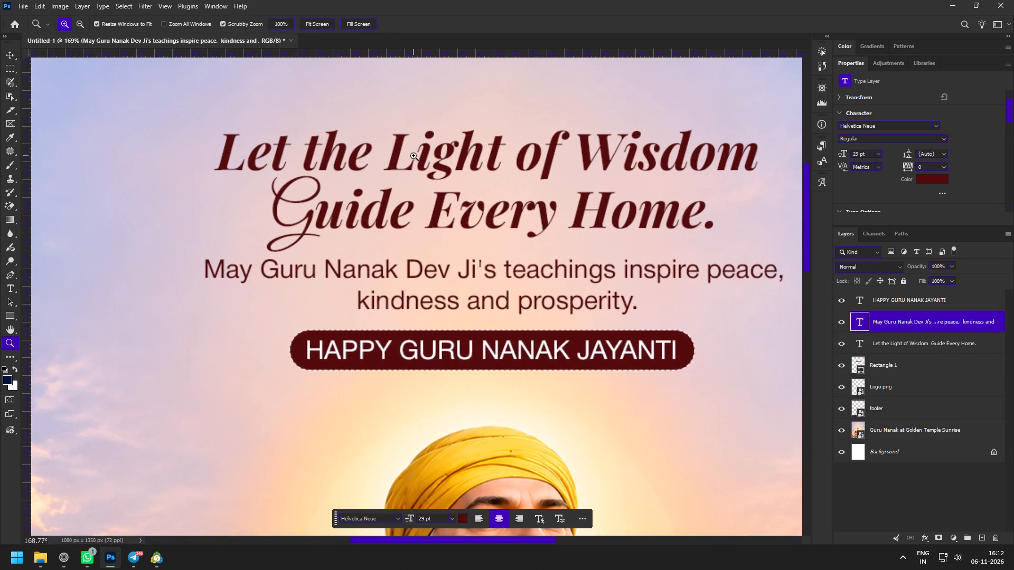
key(space)
key(space)
key(space)
key(space)
key(space)
key(space)
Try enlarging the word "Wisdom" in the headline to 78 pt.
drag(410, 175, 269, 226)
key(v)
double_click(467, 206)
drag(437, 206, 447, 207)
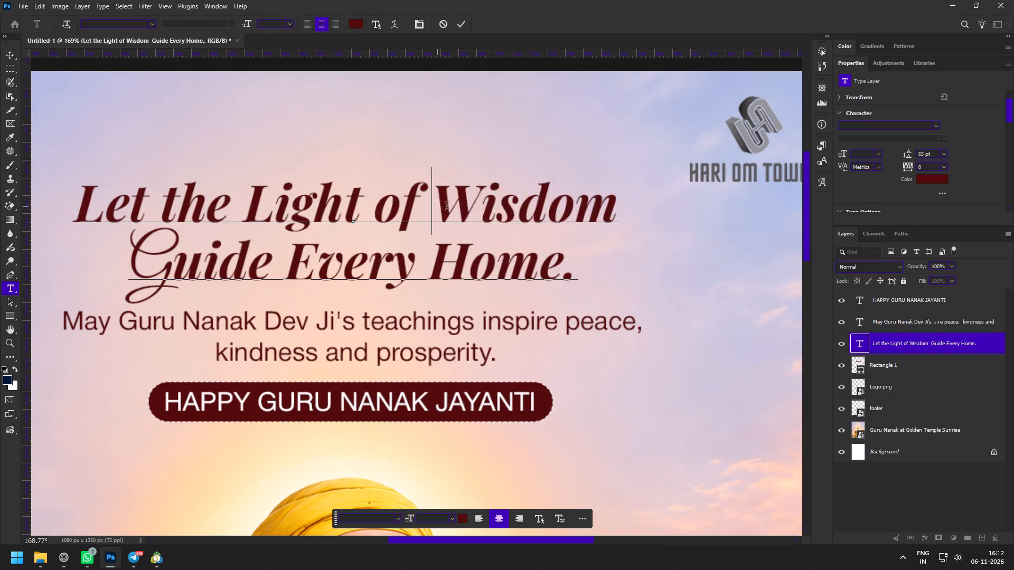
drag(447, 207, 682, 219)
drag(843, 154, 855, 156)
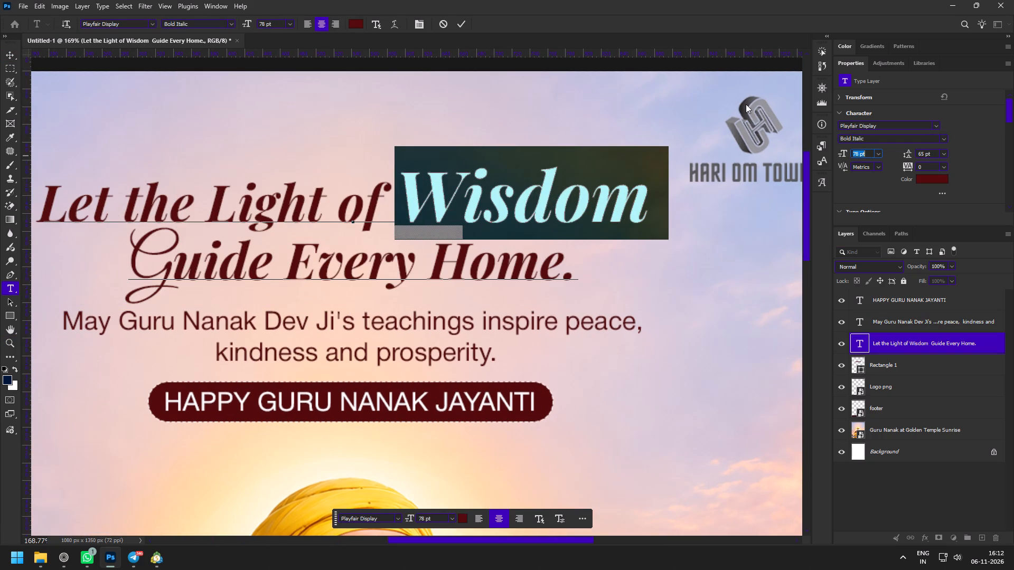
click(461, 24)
Examine the poster's overall balance with the enlarged "Wisdom" in the headline.
key(z)
drag(433, 245, 387, 218)
key(space)
key(space)
key(space)
key(space)
key(space)
key(space)
key(space)
key(space)
key(space)
key(space)
drag(426, 253, 431, 252)
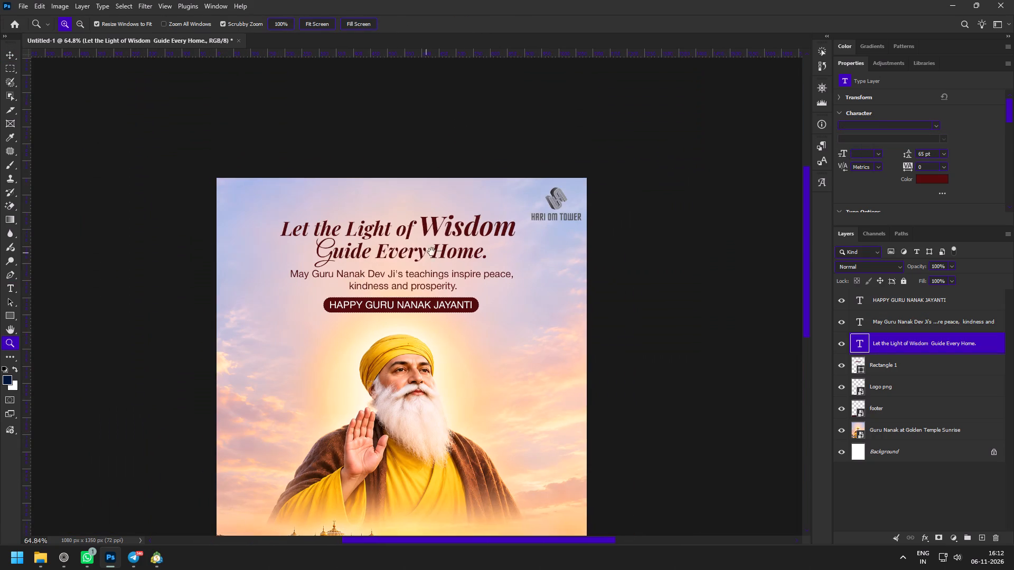
drag(431, 252, 473, 245)
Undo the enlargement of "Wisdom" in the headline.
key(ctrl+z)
Examine the whole poster, from the headline and logo down to the footer, with the uniform-size headline wording.
key(z)
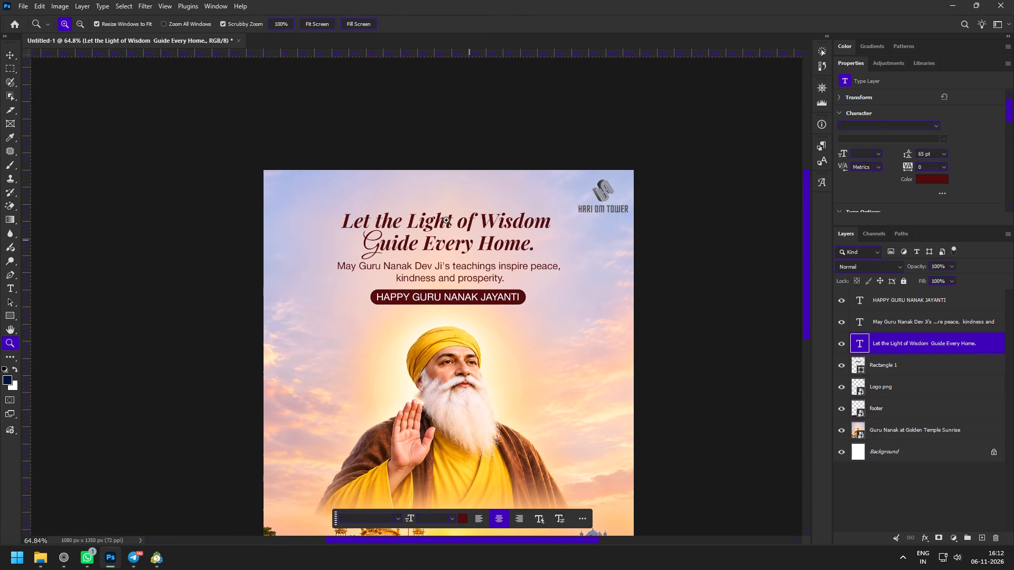
drag(436, 215, 455, 242)
key(space)
key(space)
key(space)
key(space)
key(space)
key(space)
drag(482, 273, 477, 179)
key(space)
key(space)
key(space)
key(space)
key(space)
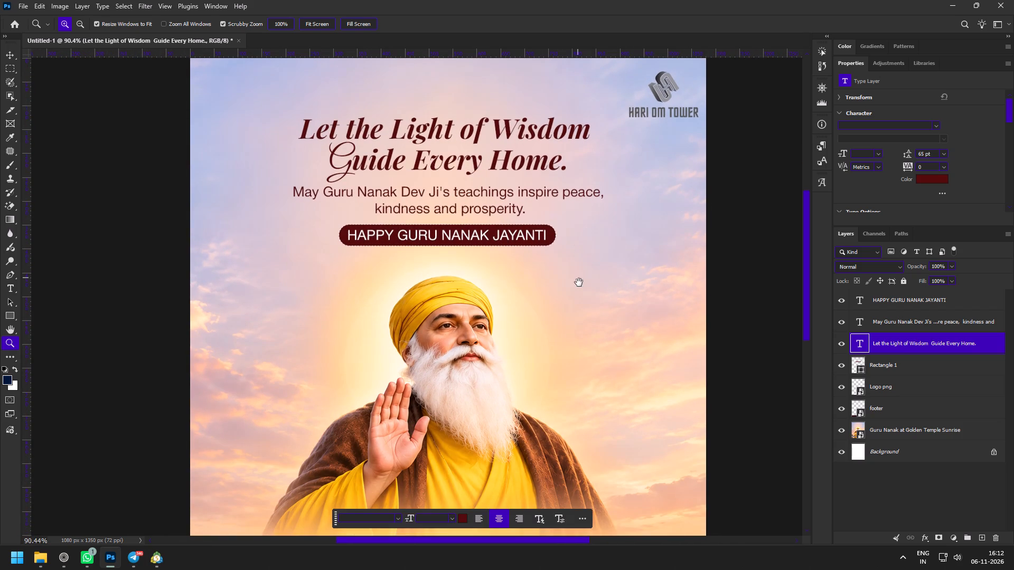
drag(580, 282, 592, 302)
key(z)
drag(581, 317, 545, 298)
key(space)
key(space)
key(space)
key(space)
key(space)
drag(550, 337, 521, 260)
Examine the headline, subtitle and greeting pill up close.
drag(500, 170, 509, 179)
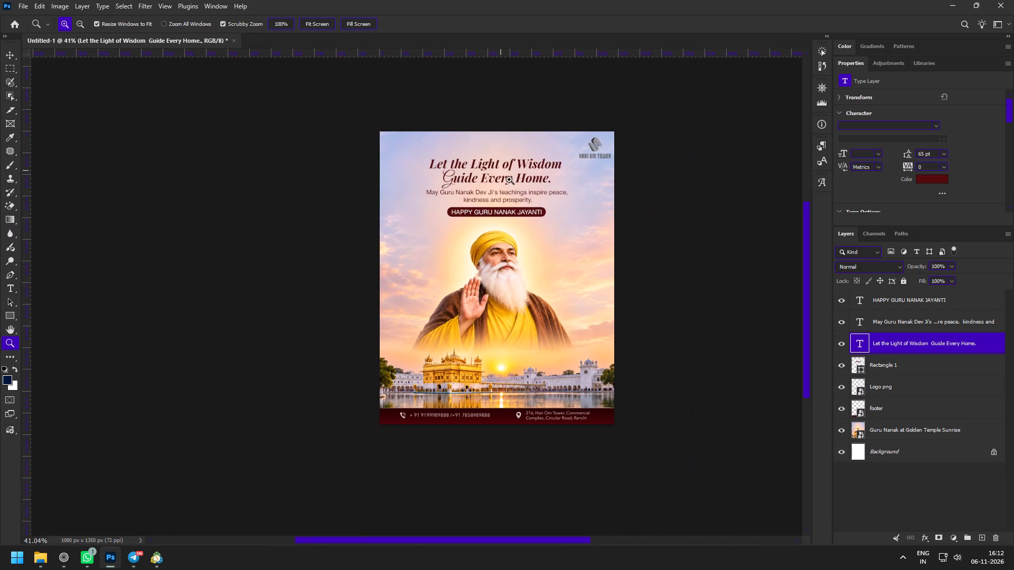
drag(509, 179, 515, 194)
drag(507, 160, 532, 235)
drag(471, 204, 490, 245)
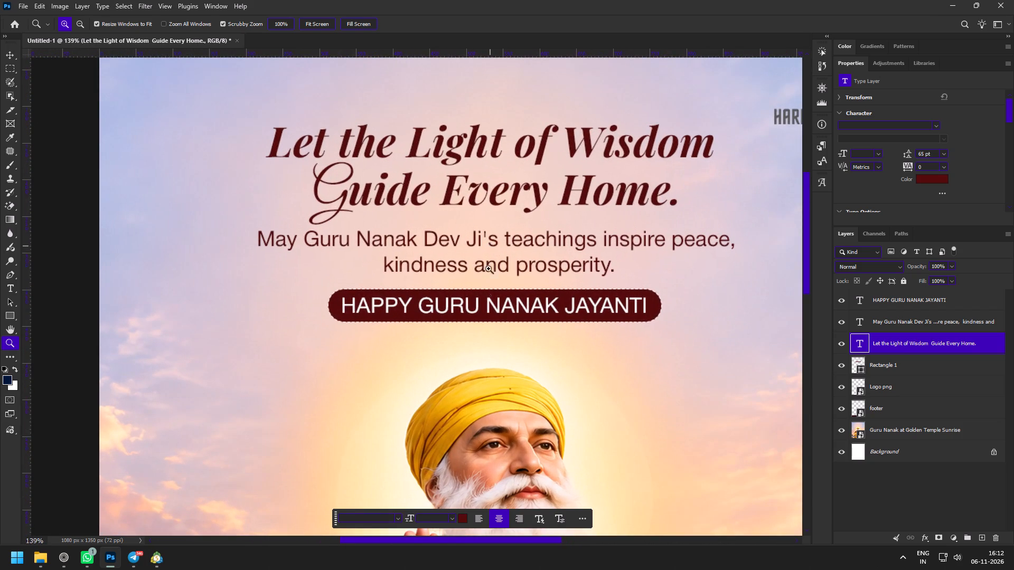
drag(376, 239, 391, 259)
key(space)
key(space)
key(space)
key(space)
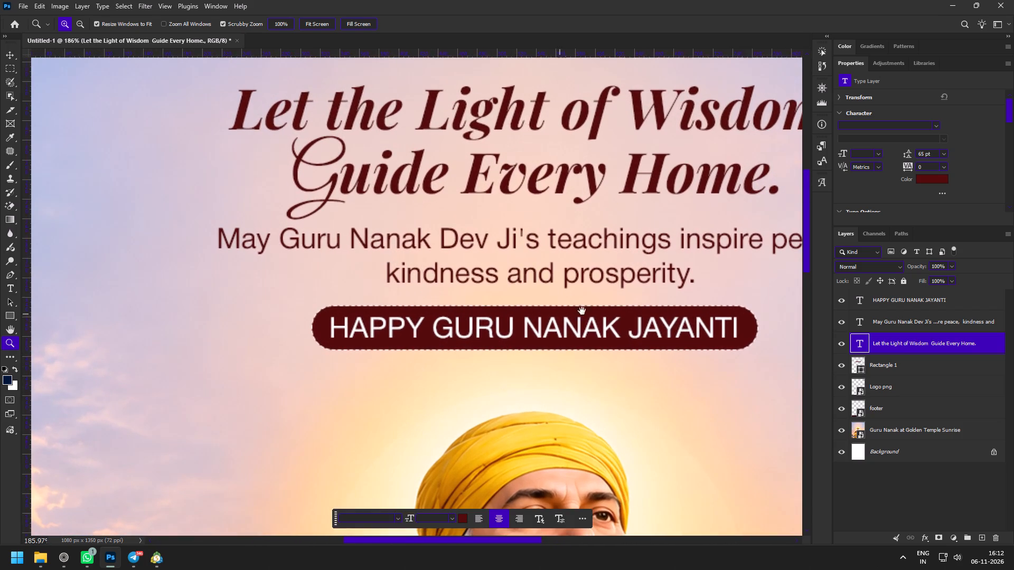
Break the greeting text into two lines, "HAPPY GURU NANAK" and "JAYANTI".
drag(582, 311, 504, 238)
key(v)
click(570, 253)
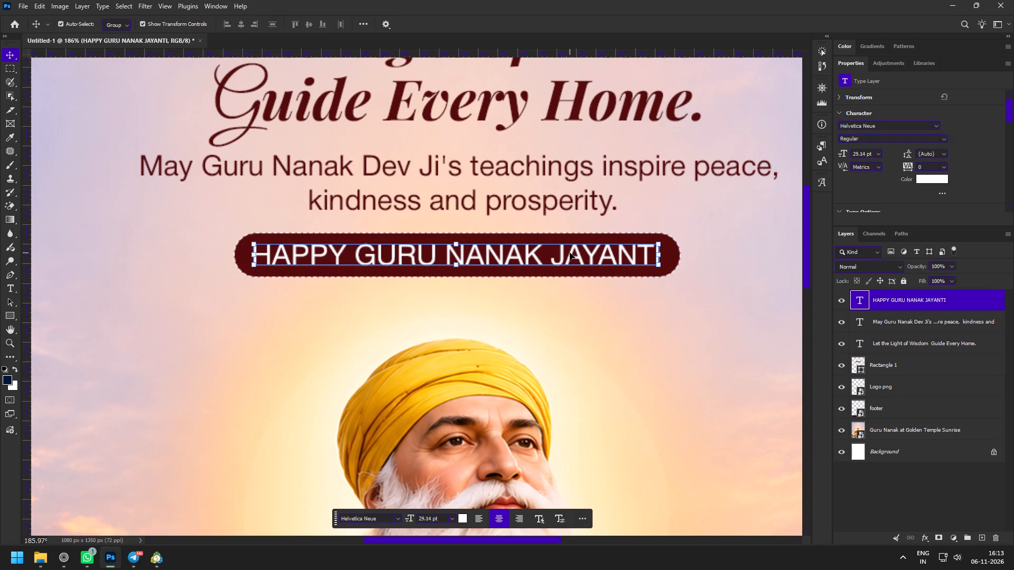
double_click(570, 253)
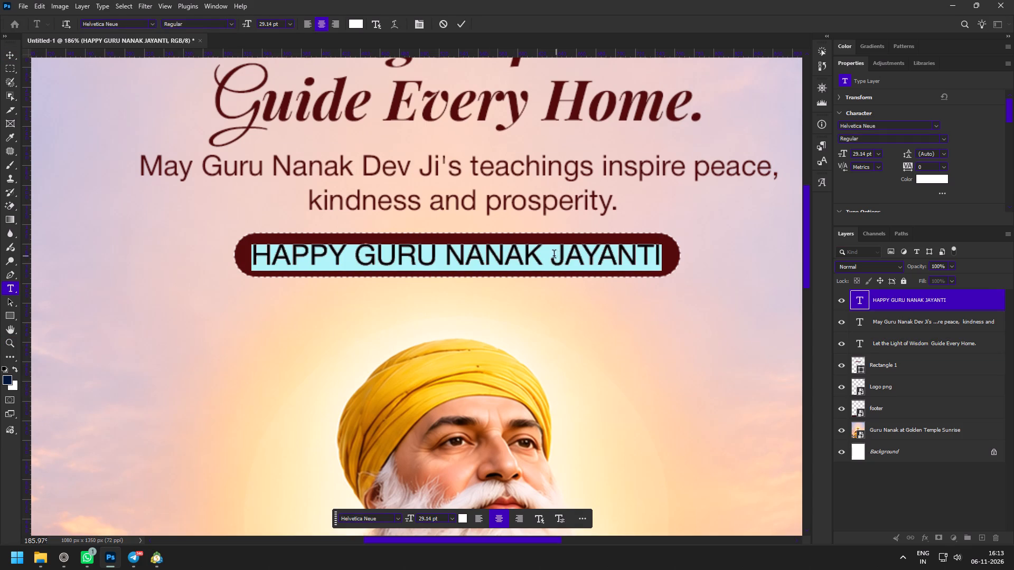
click(556, 259)
key(BackSpace)
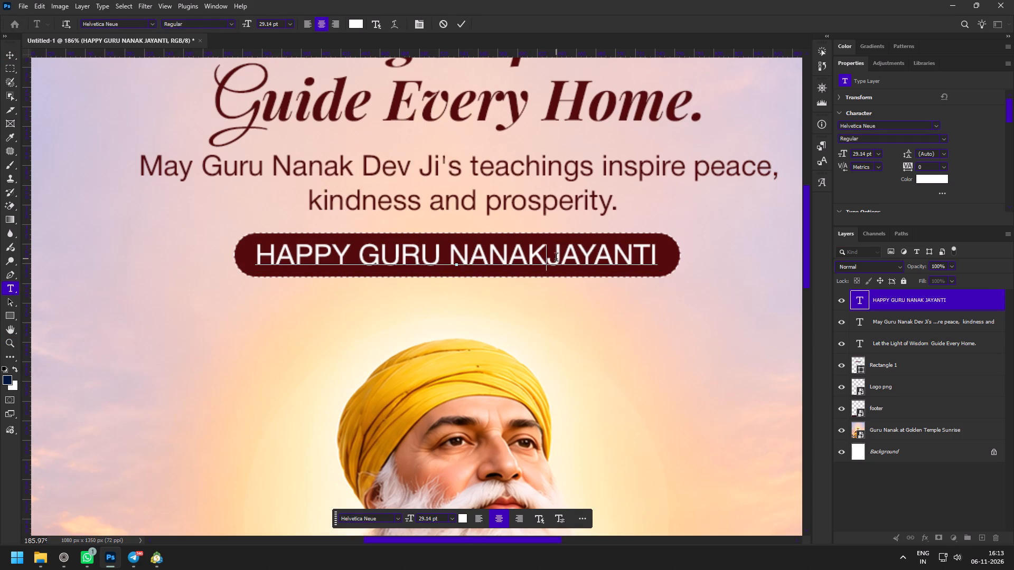
key(Return)
click(468, 27)
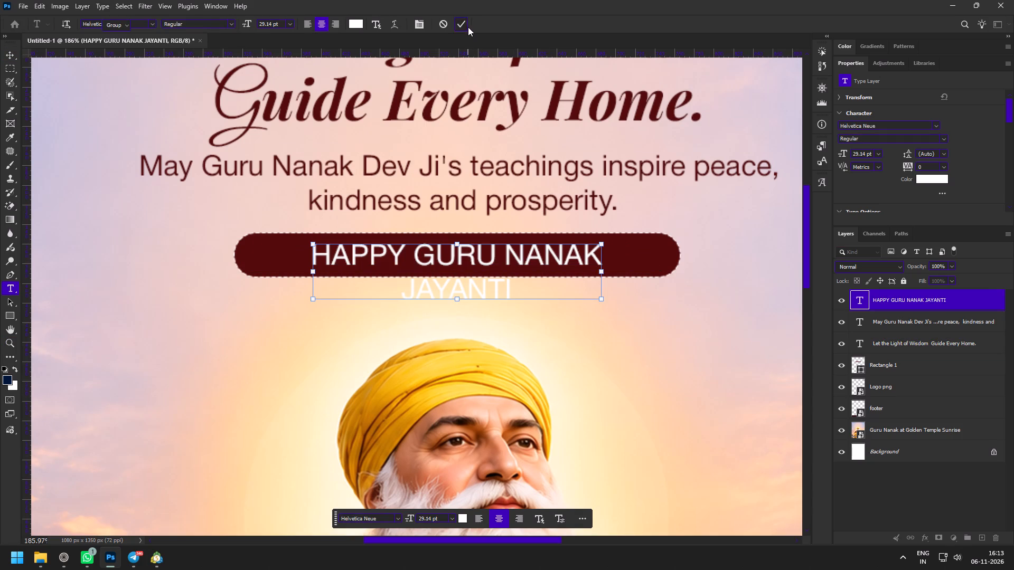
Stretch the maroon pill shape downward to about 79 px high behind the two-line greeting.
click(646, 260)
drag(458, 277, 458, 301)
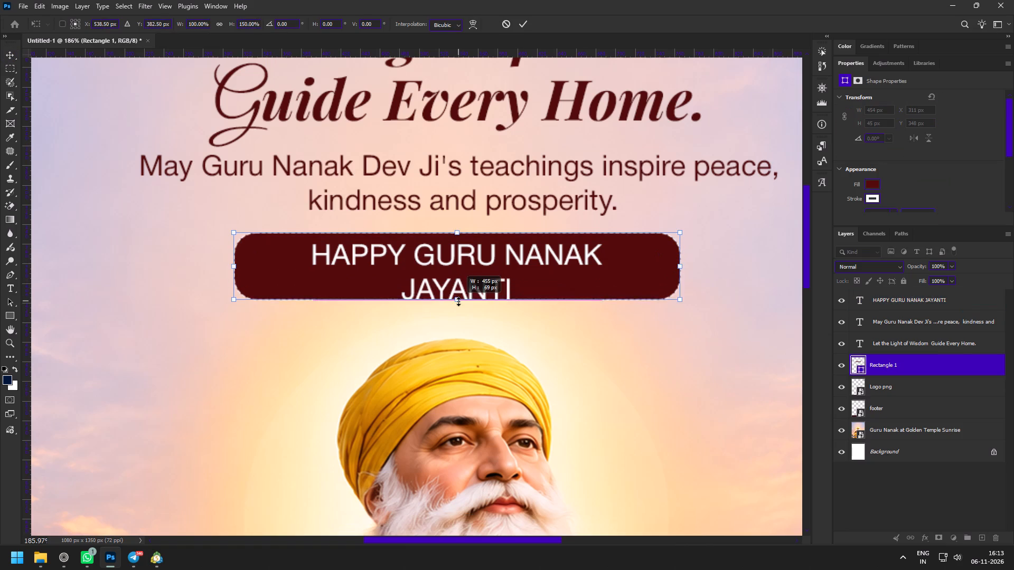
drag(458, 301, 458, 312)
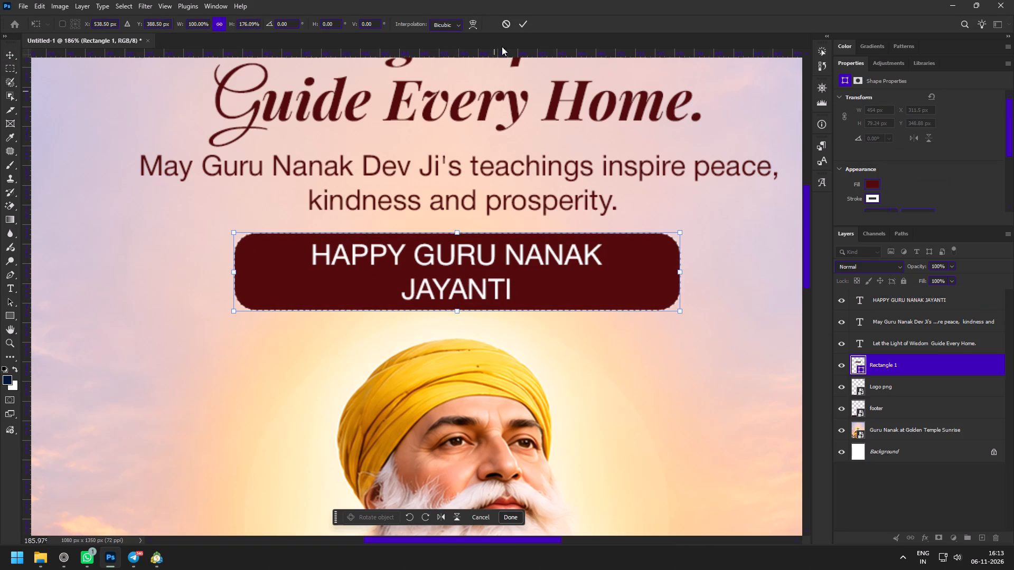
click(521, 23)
Examine the two-line greeting and taller pill shape against the rest of the poster.
key(z)
drag(502, 278, 444, 241)
key(space)
key(space)
key(space)
key(space)
drag(481, 311, 475, 209)
drag(530, 118, 552, 178)
drag(490, 140, 503, 163)
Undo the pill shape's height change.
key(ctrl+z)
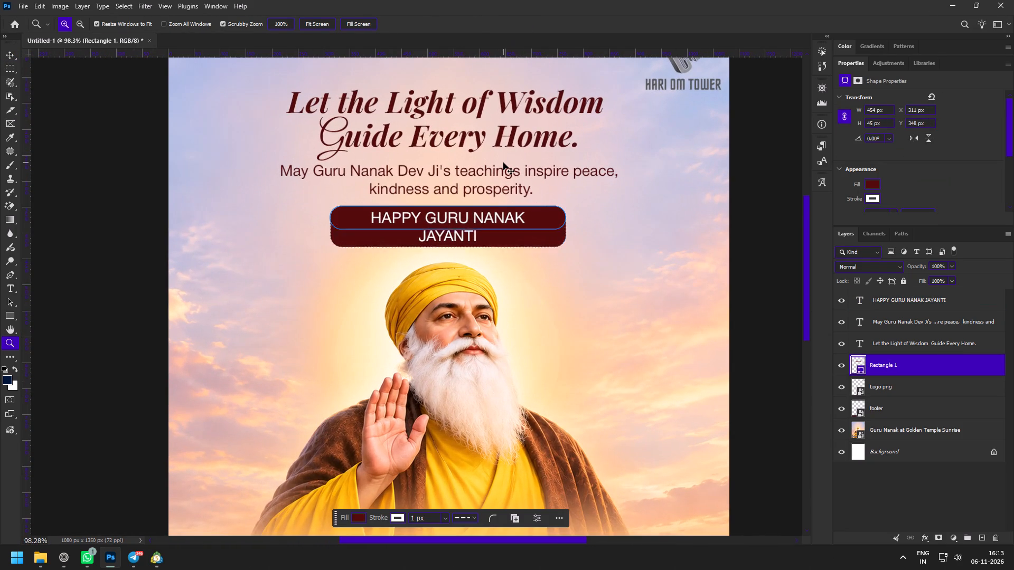
Undo the line break in the greeting text.
key(ctrl+z)
Scale the greeting text and its maroon pill together until the pill is about 399 by 39 px, and place them closer beneath the subtitle.
key(z)
drag(488, 149, 495, 150)
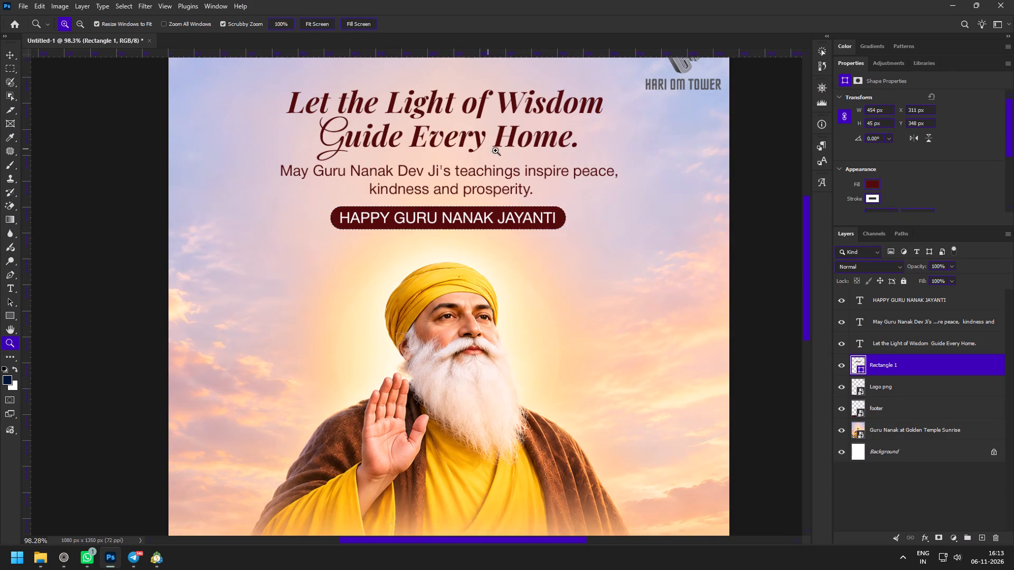
drag(495, 150, 513, 183)
key(v)
shift+click(575, 259)
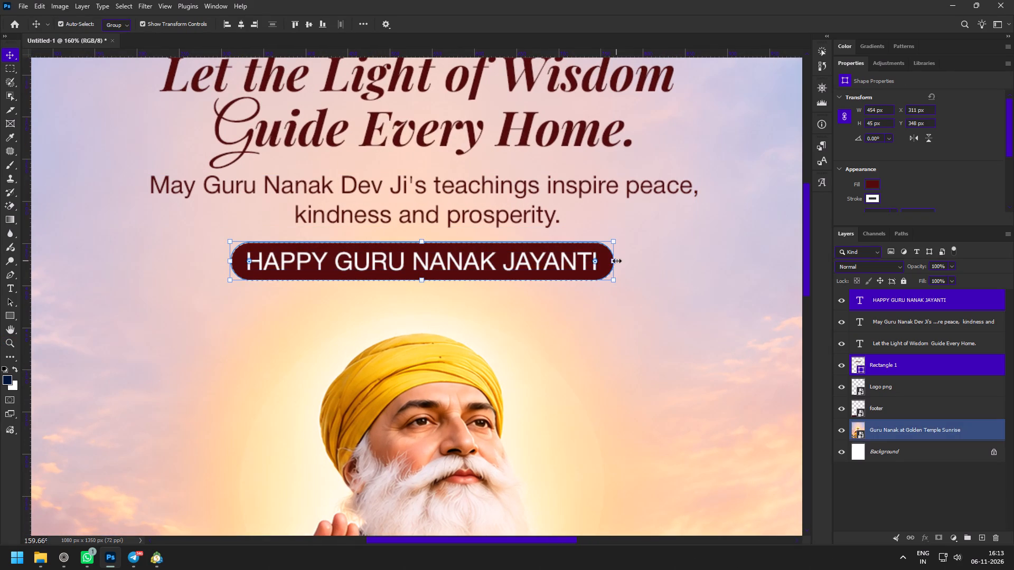
drag(617, 261, 580, 261)
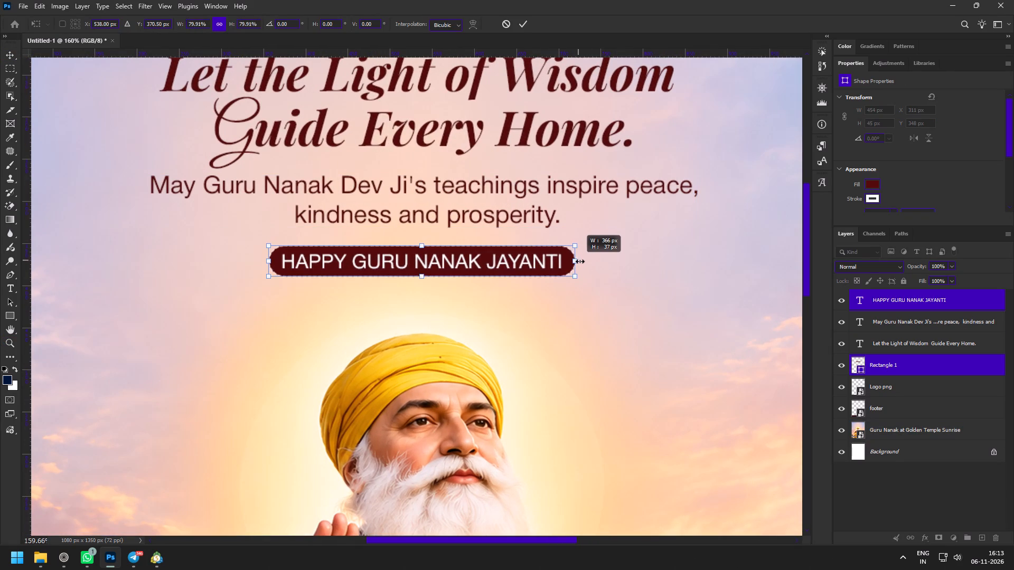
drag(580, 261, 594, 264)
drag(555, 271, 555, 265)
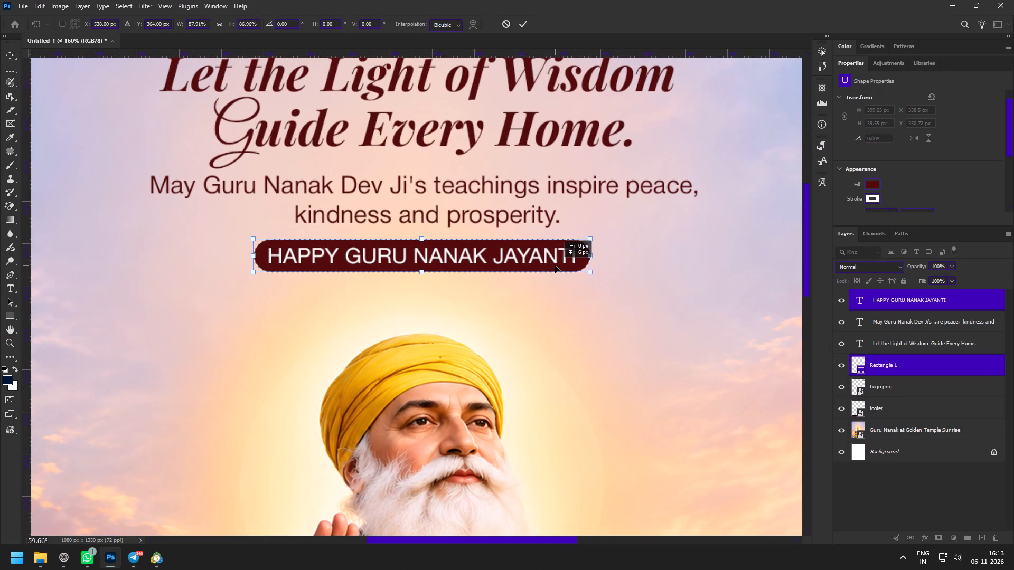
drag(555, 265, 551, 264)
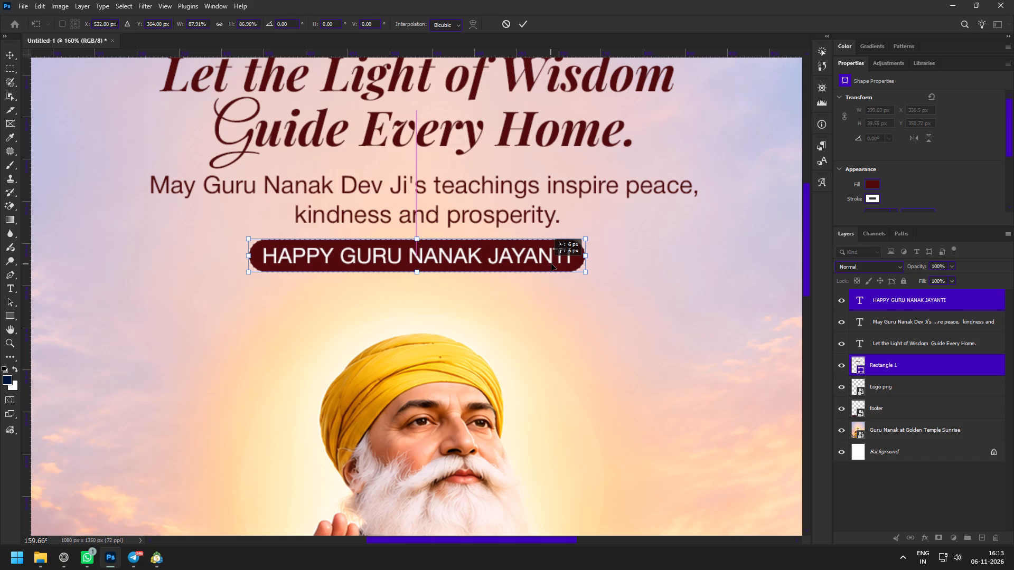
drag(551, 264, 553, 264)
drag(543, 261, 537, 261)
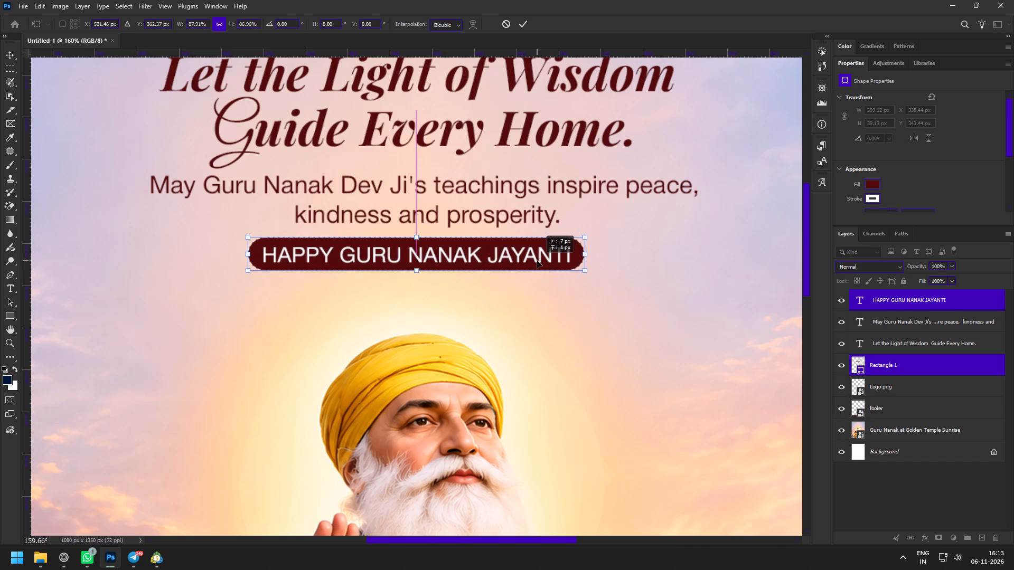
drag(537, 261, 539, 263)
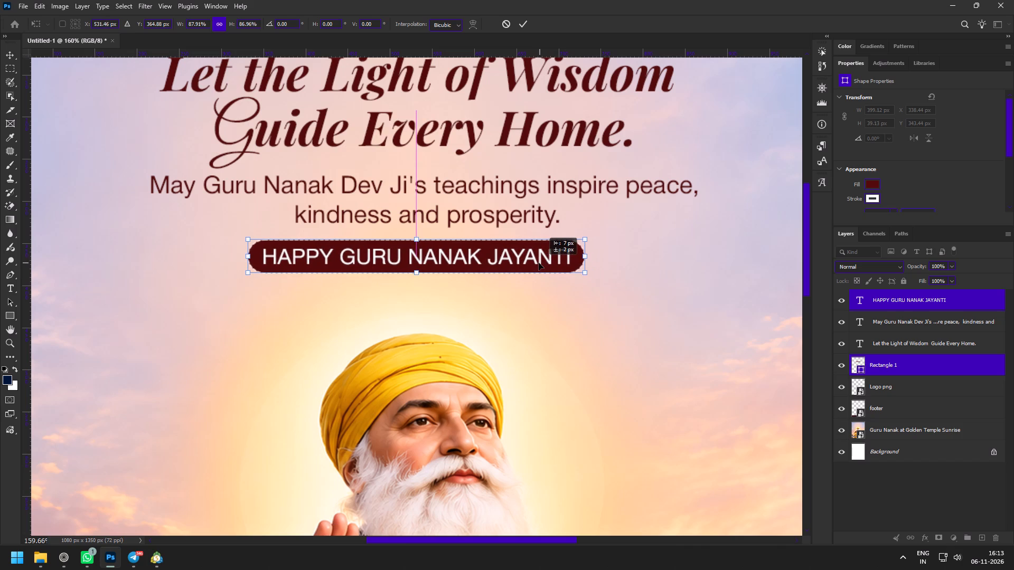
drag(539, 263, 539, 261)
click(526, 22)
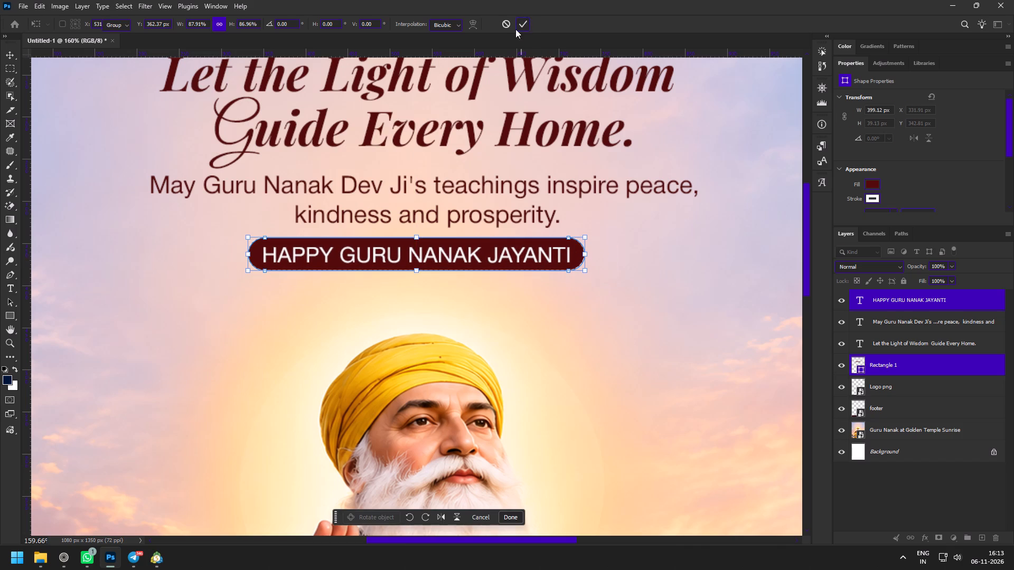
Align the horizontal centres of the subtitle, greeting text and pill.
shift+click(350, 203)
click(242, 21)
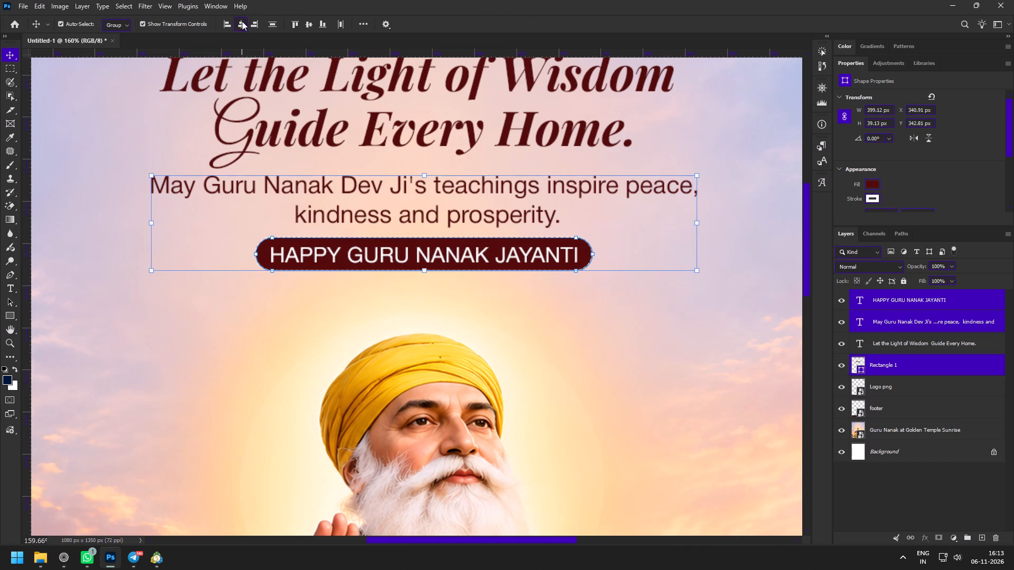
Examine the resized greeting pill's size and spacing against the whole poster, down to the temple and footer.
key(z)
drag(522, 293, 486, 272)
key(space)
key(space)
key(space)
key(space)
drag(484, 336, 499, 236)
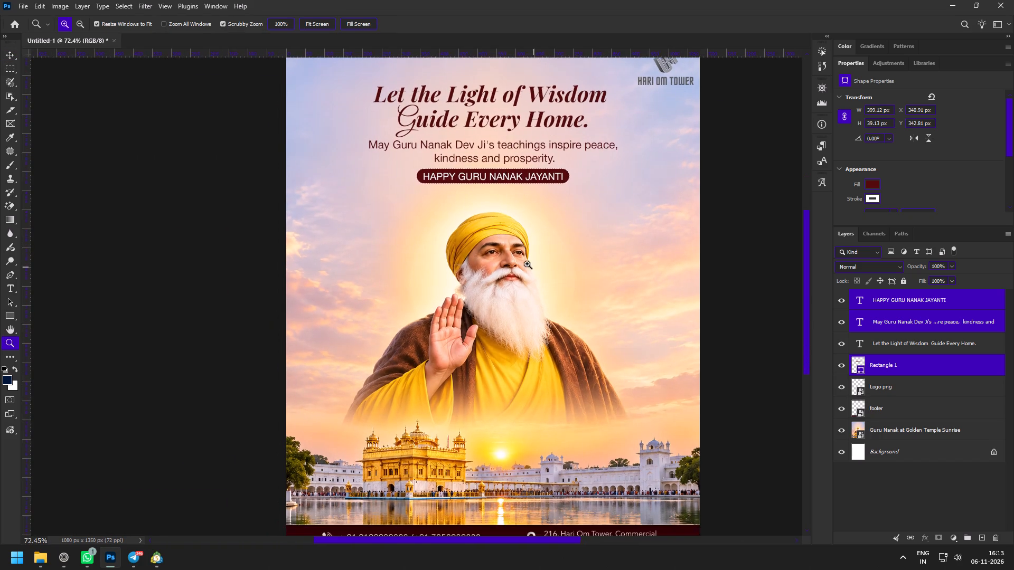
drag(523, 263, 509, 256)
key(space)
key(space)
key(space)
key(space)
drag(527, 281, 524, 296)
Move the headline, subtitle, greeting text and pill together about 19 px down, keeping their horizontal position.
drag(488, 149, 519, 230)
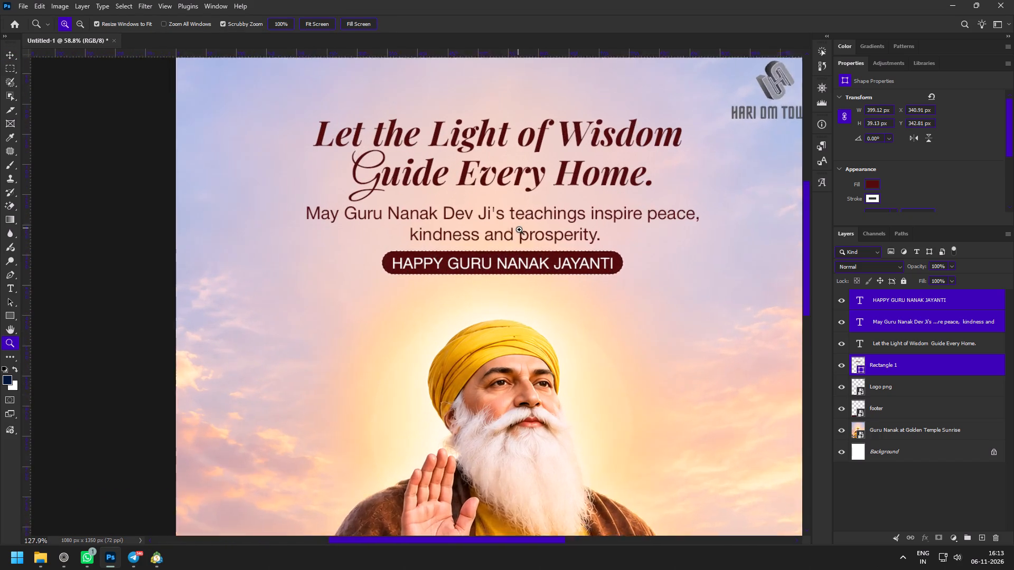
key(v)
shift+click(468, 229)
shift+click(445, 177)
drag(473, 163, 473, 172)
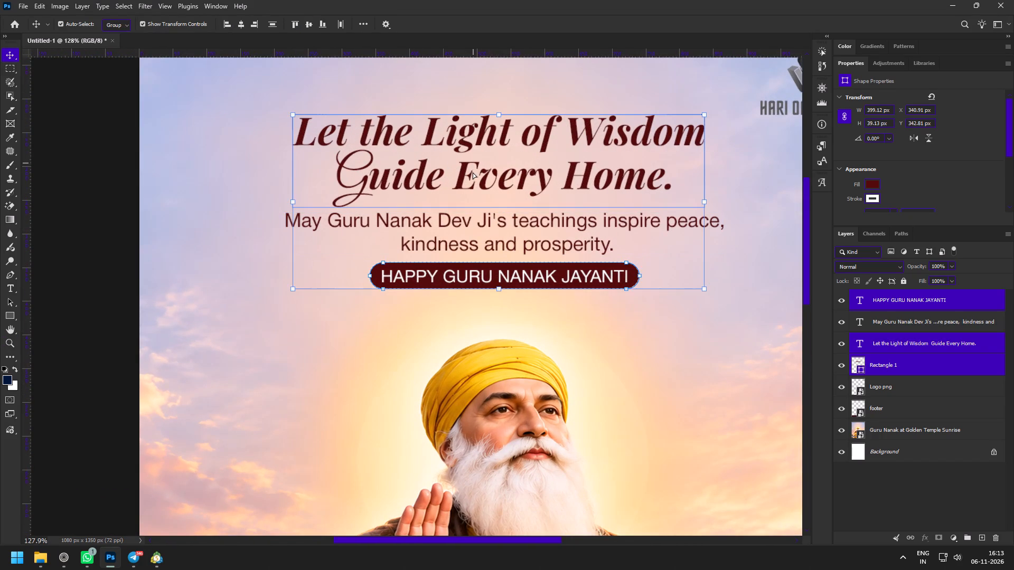
drag(473, 172, 473, 177)
key(ctrl+z)
shift+click(418, 233)
drag(434, 220, 434, 231)
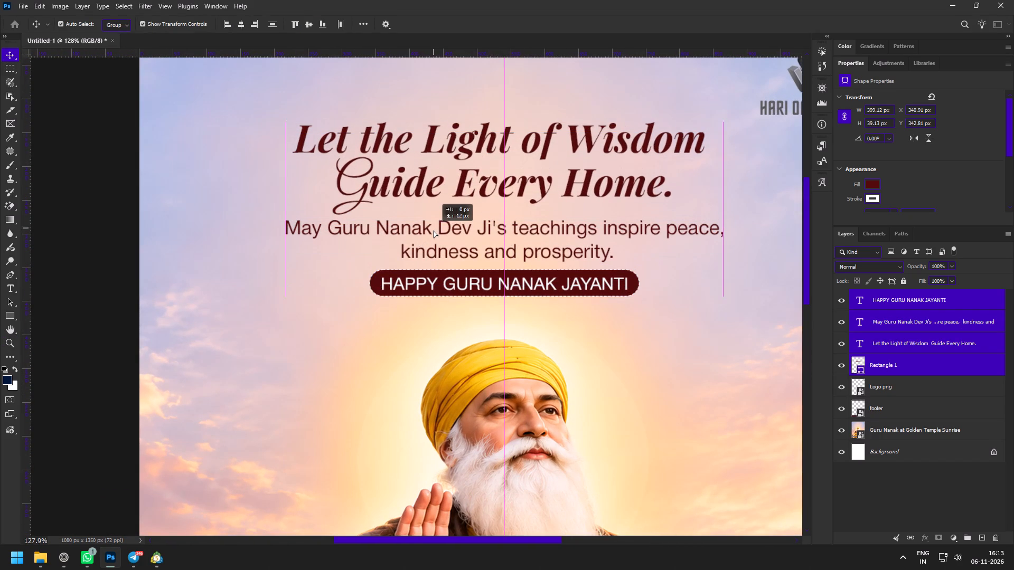
drag(434, 231, 434, 233)
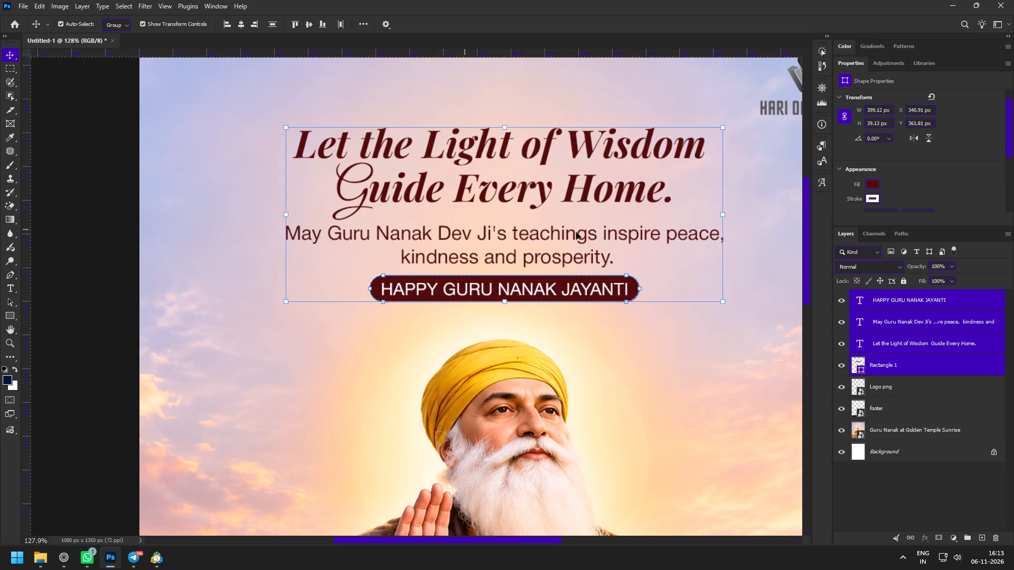
click(759, 260)
Add a Gradient Overlay effect to the headline "Let the Light of Wisdom Guide Every Home.".
click(596, 158)
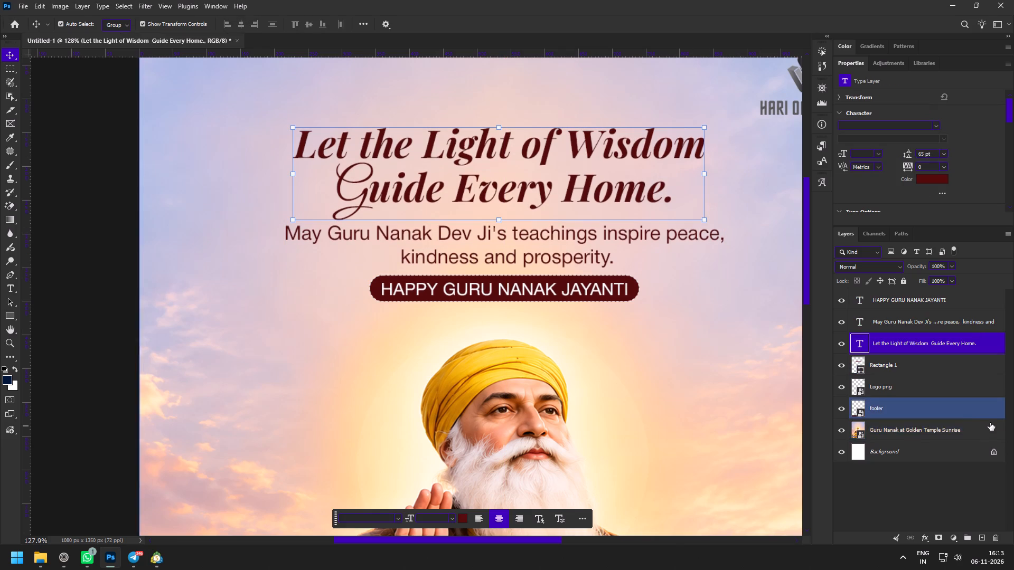
double_click(988, 343)
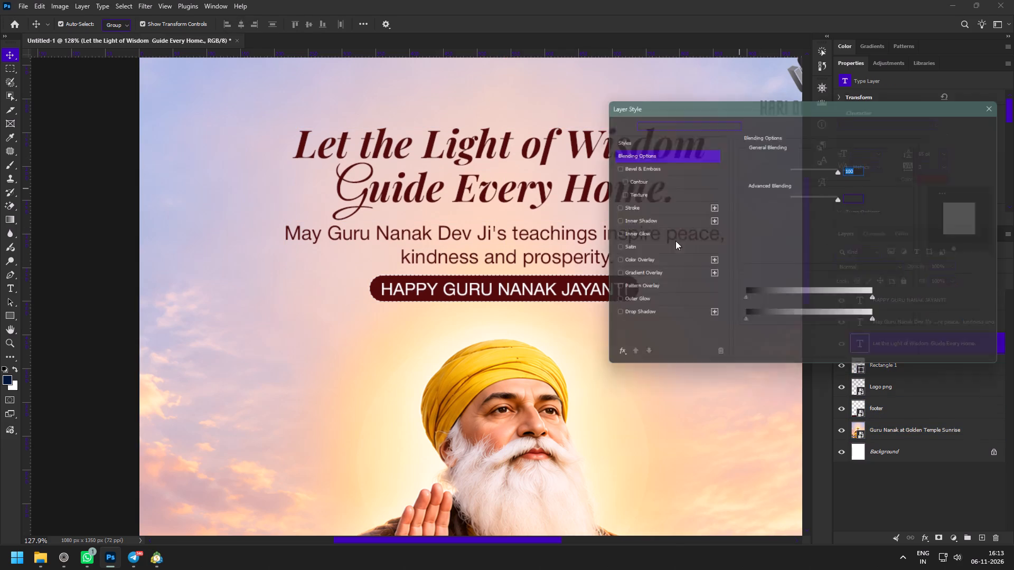
click(641, 280)
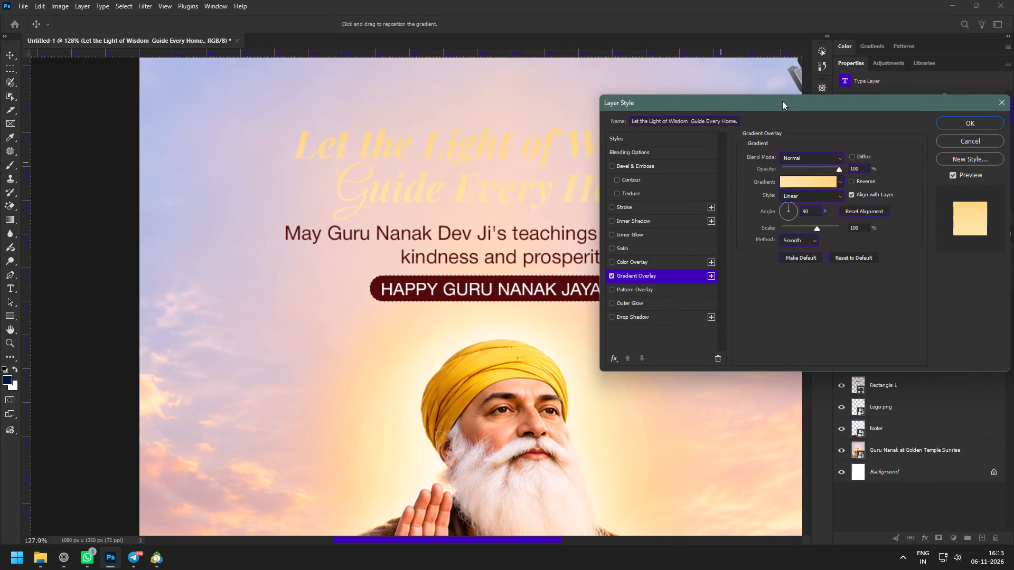
drag(782, 101, 695, 268)
Recolour the first stop of the headline's overlay gradient with the dark maroon sampled from the greeting pill and apply the effect.
scroll(730, 345, down, 4)
click(730, 345)
scroll(730, 343, down, 8)
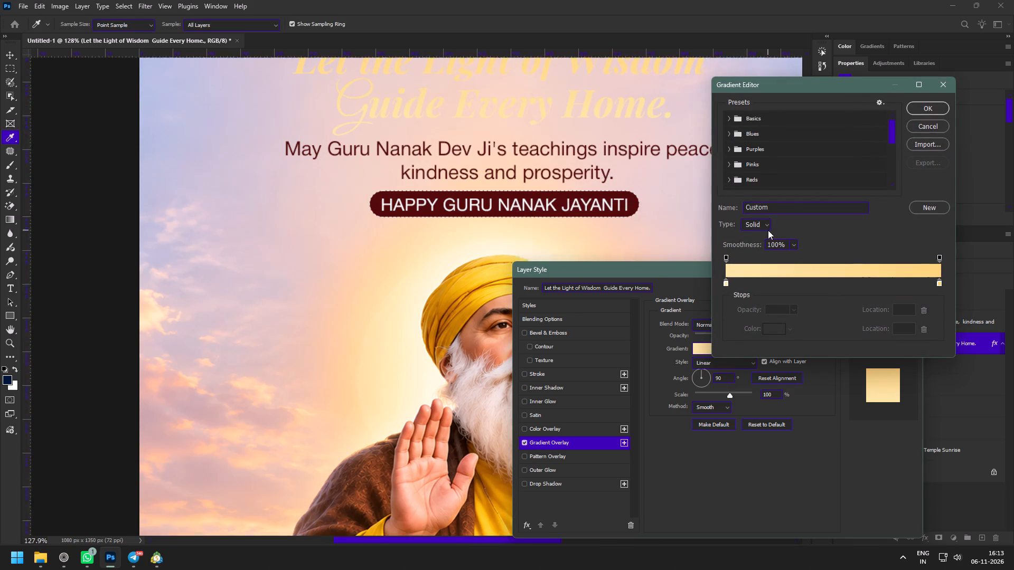
scroll(768, 230, down, 1)
scroll(811, 181, down, 20)
scroll(811, 181, down, 2)
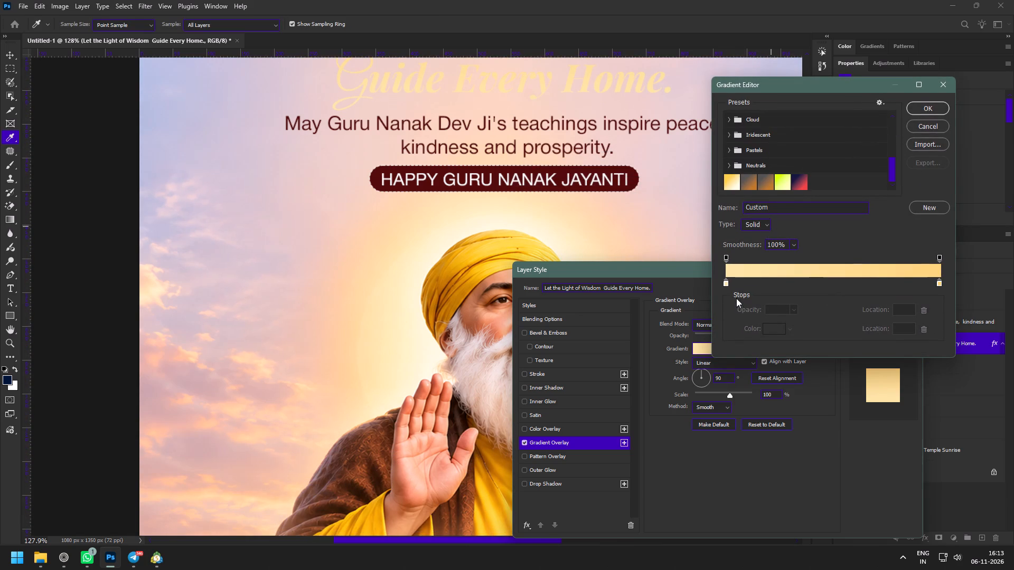
double_click(725, 286)
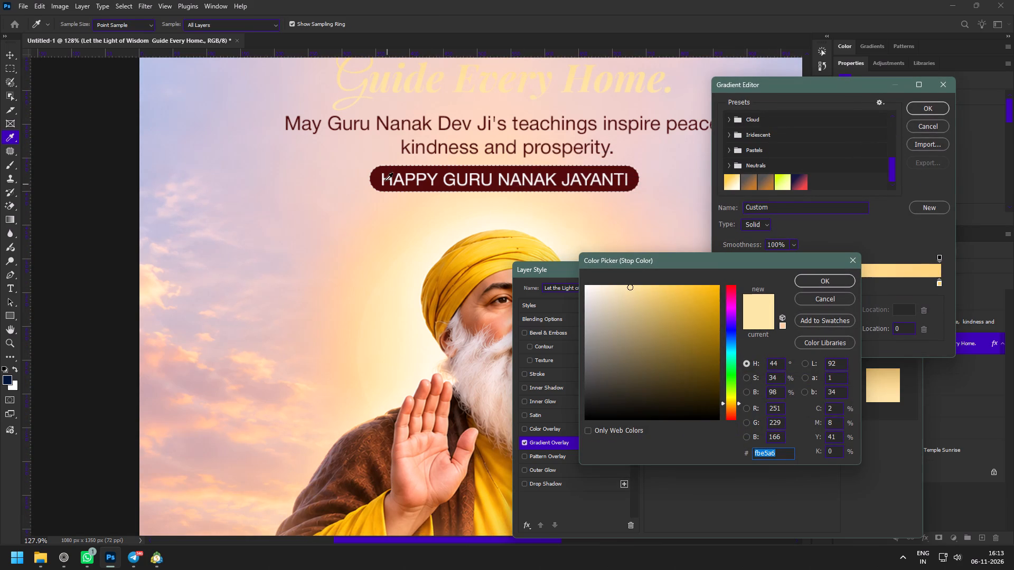
click(373, 173)
click(845, 283)
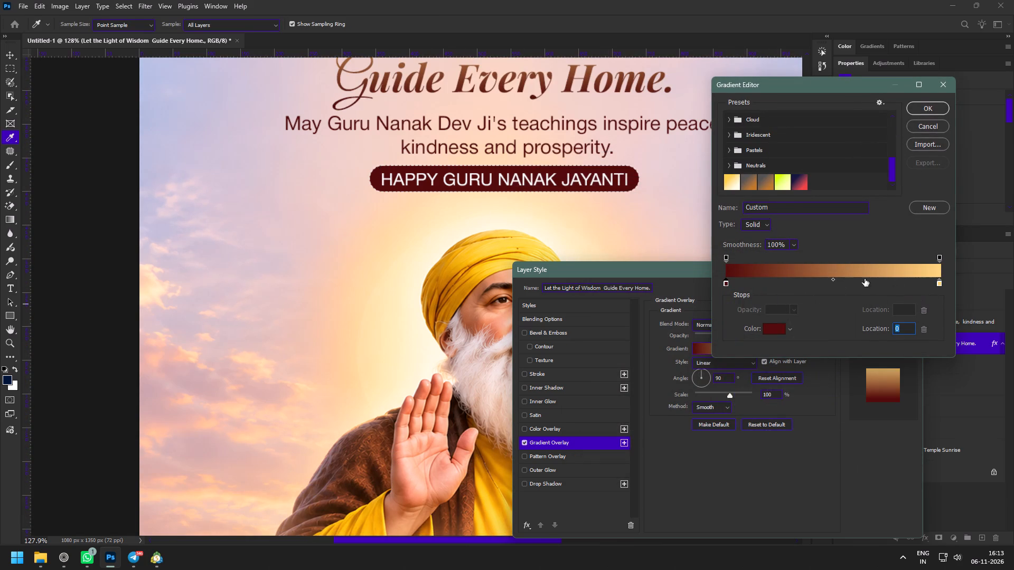
scroll(465, 183, up, 4)
click(927, 109)
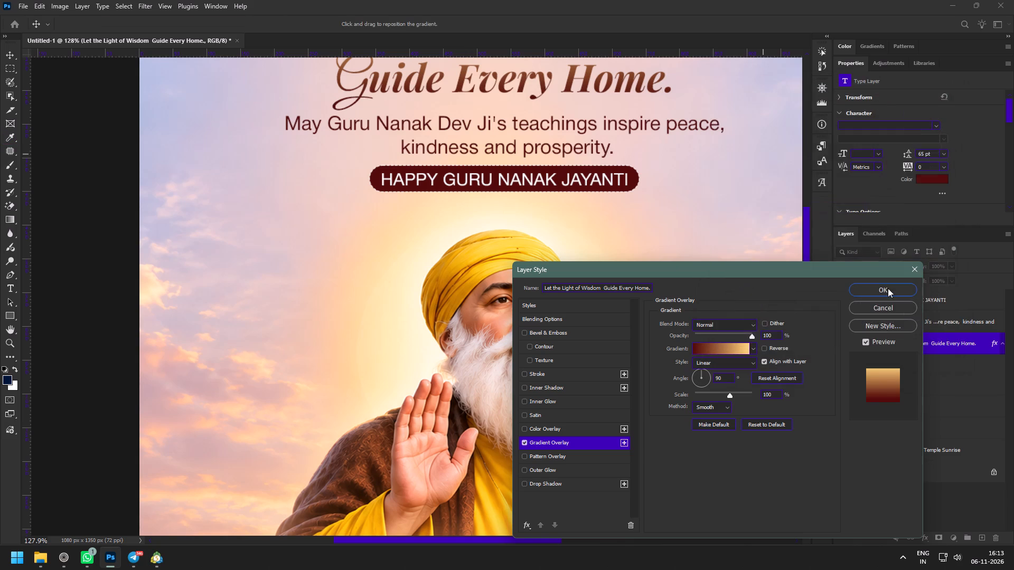
click(894, 290)
Examine the gradient headline against the rest of the poster and up close.
key(z)
drag(661, 271, 640, 261)
key(space)
key(space)
key(space)
drag(644, 262, 630, 315)
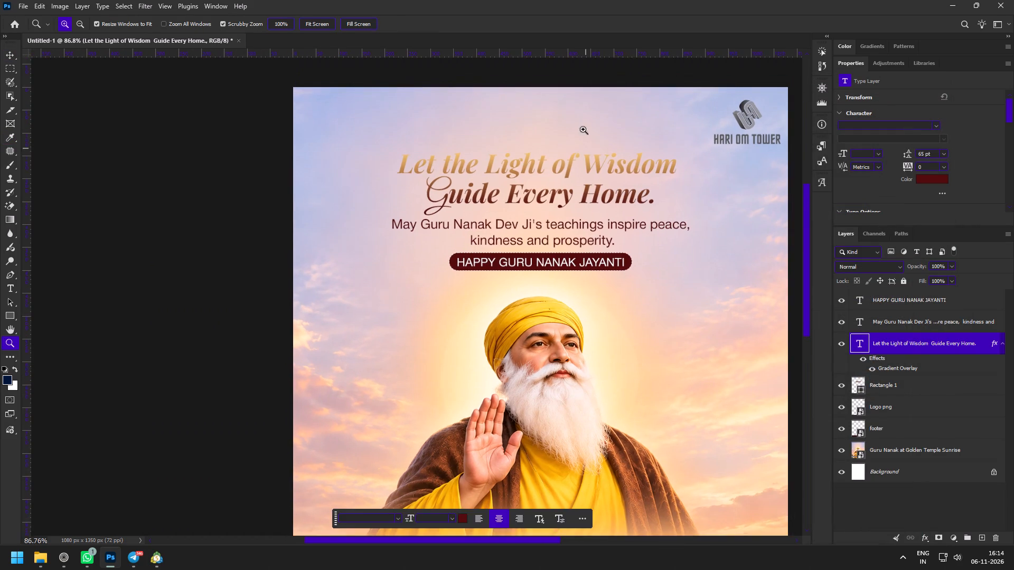
drag(583, 129, 608, 190)
Change the end stop of the headline's overlay gradient to the dark golden brown #665020.
key(v)
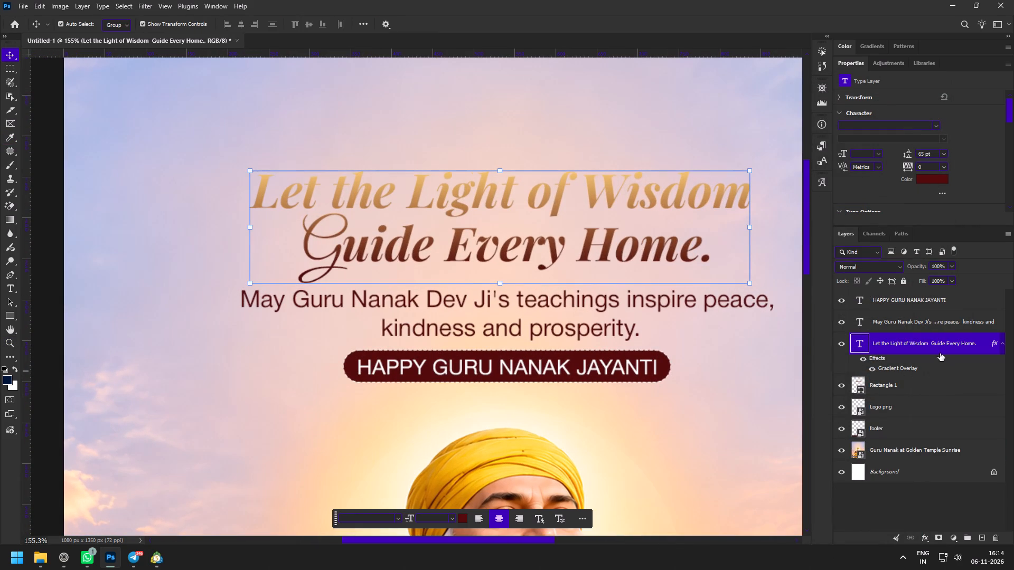
double_click(894, 368)
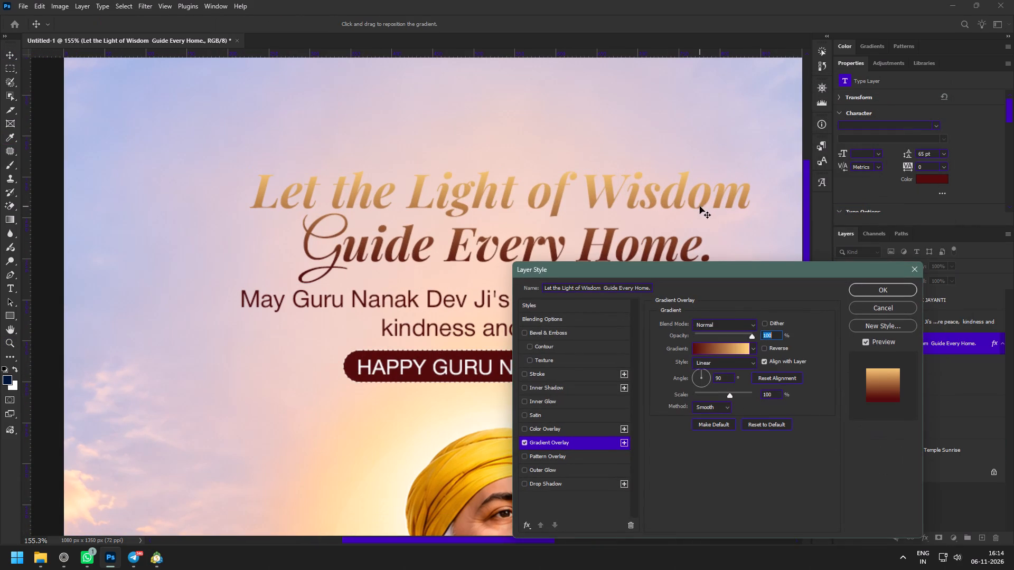
click(720, 352)
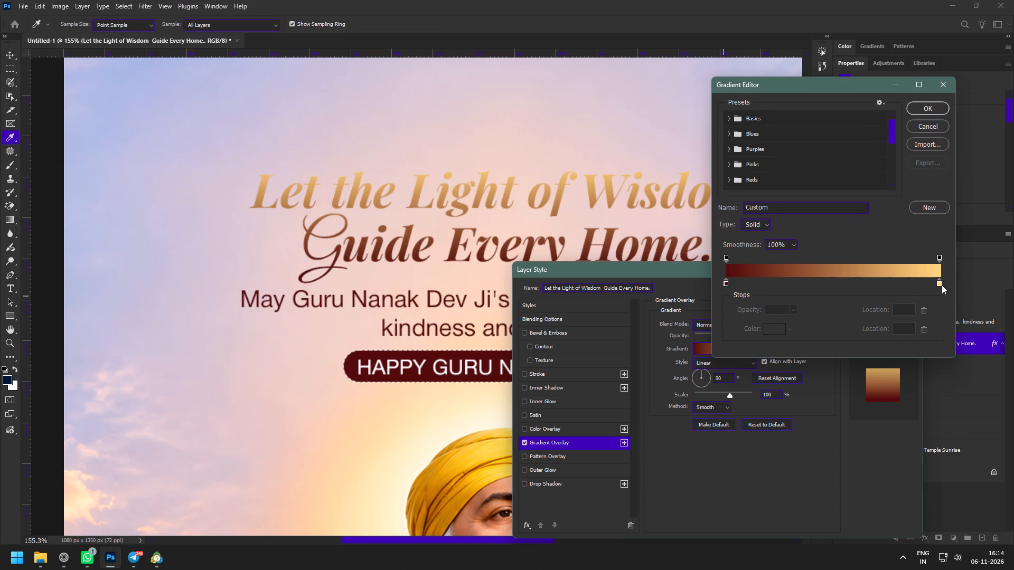
double_click(942, 285)
drag(664, 296, 666, 330)
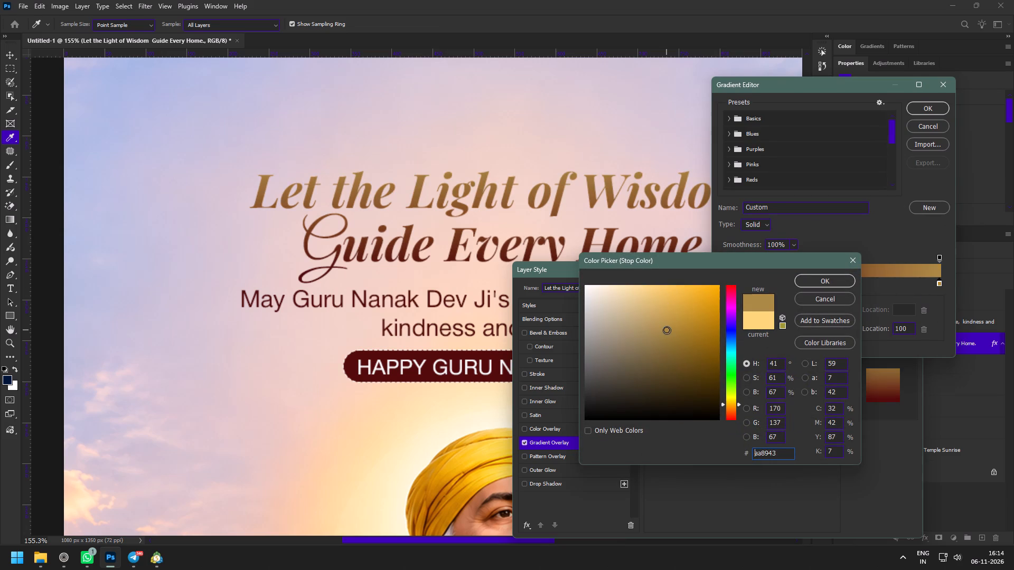
drag(667, 330, 674, 348)
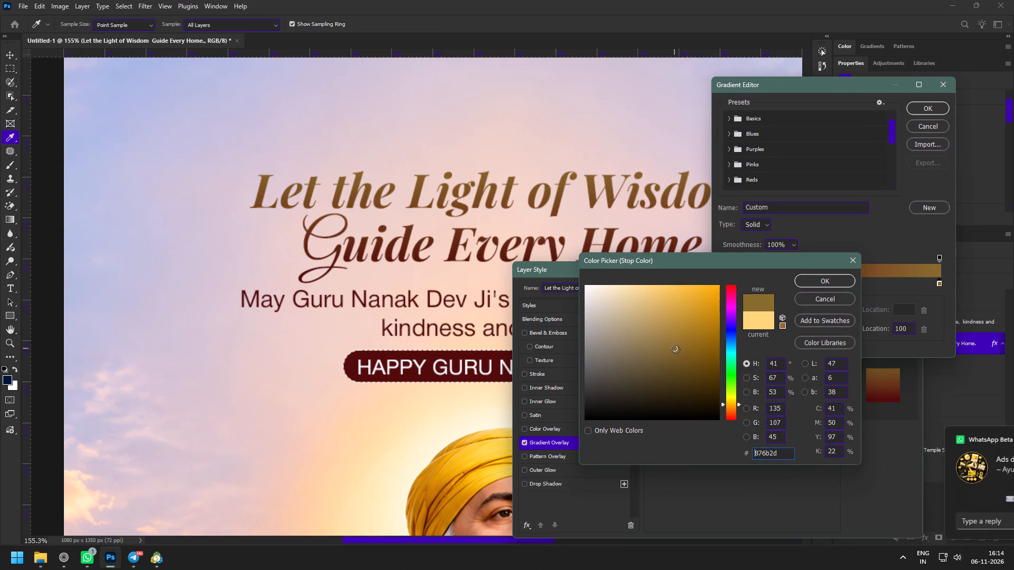
drag(675, 349, 661, 331)
drag(662, 331, 606, 337)
drag(640, 354, 656, 370)
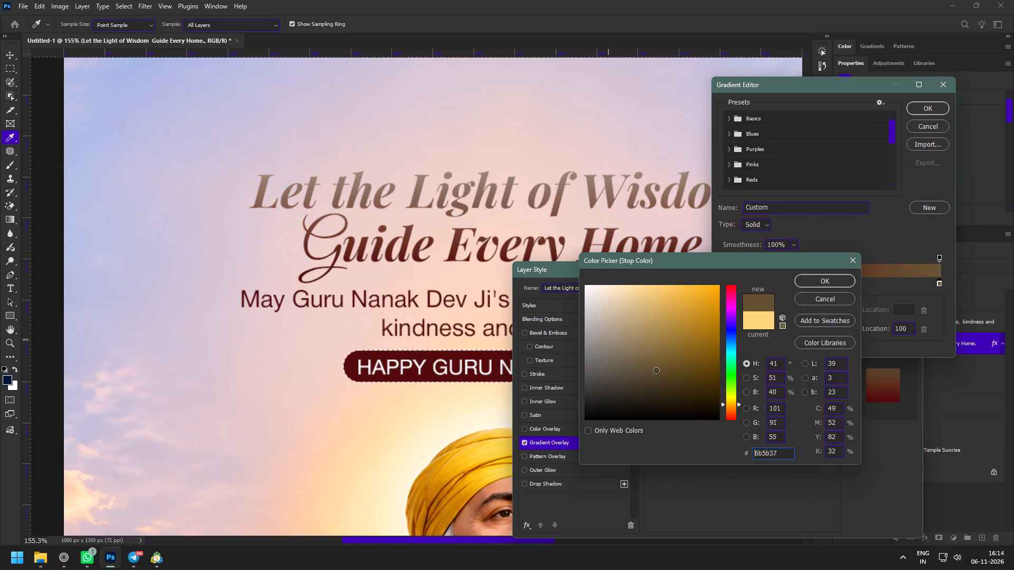
drag(656, 370, 655, 370)
click(656, 370)
drag(666, 368, 678, 372)
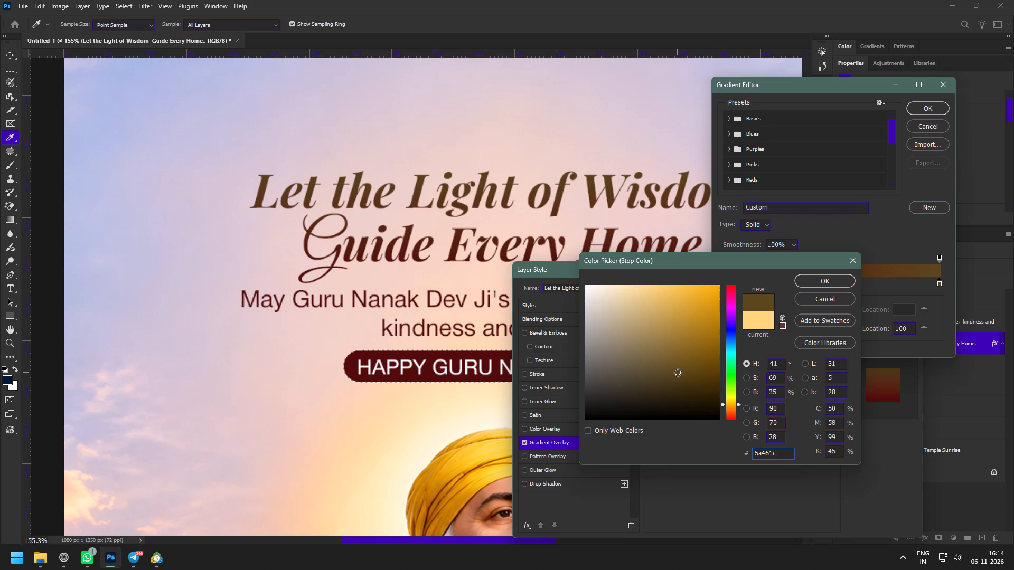
drag(678, 373, 678, 366)
click(812, 280)
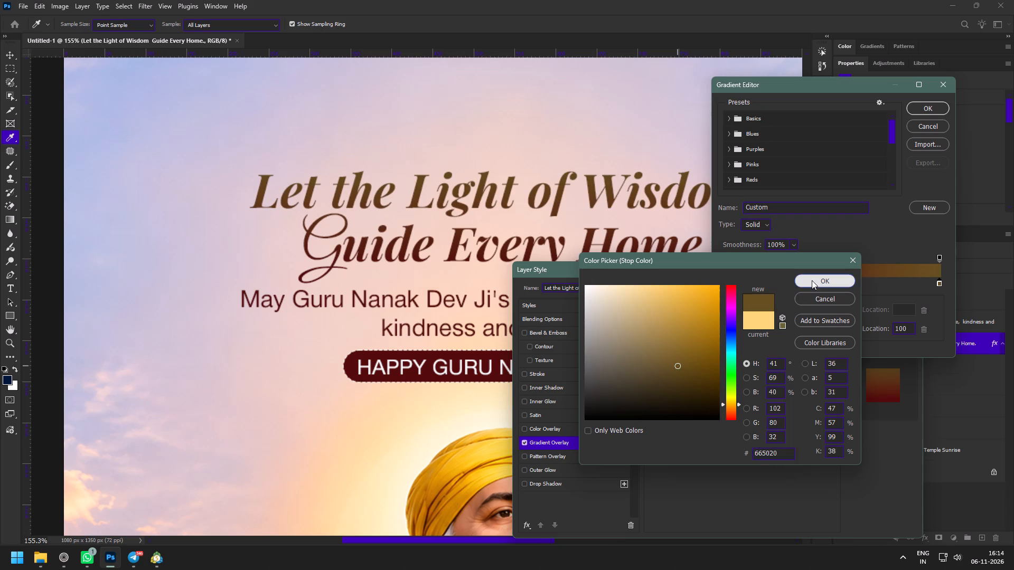
click(936, 204)
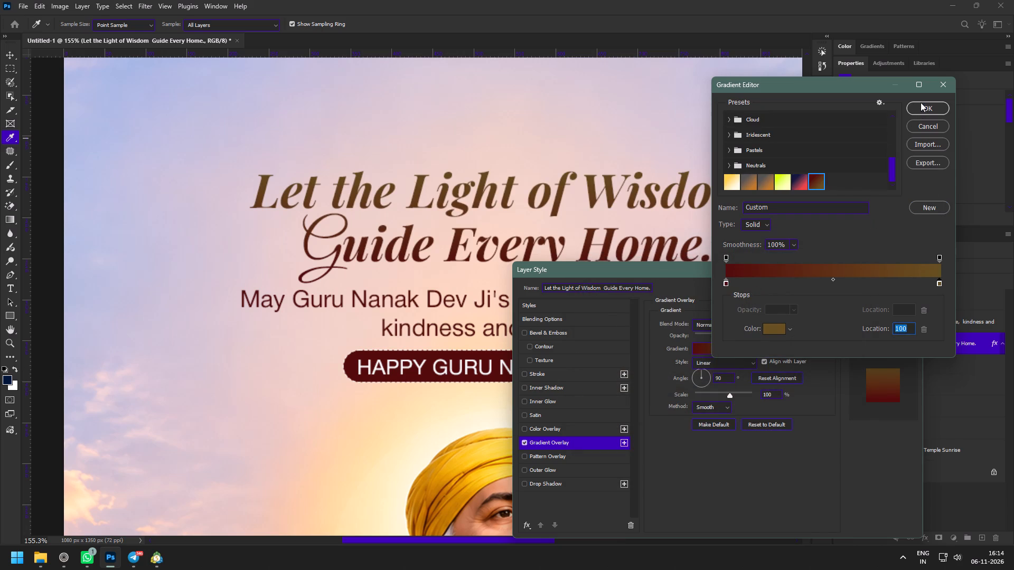
Accept the edited maroon-to-golden-brown gradient and apply the Gradient Overlay effect to the headline.
click(928, 111)
click(897, 292)
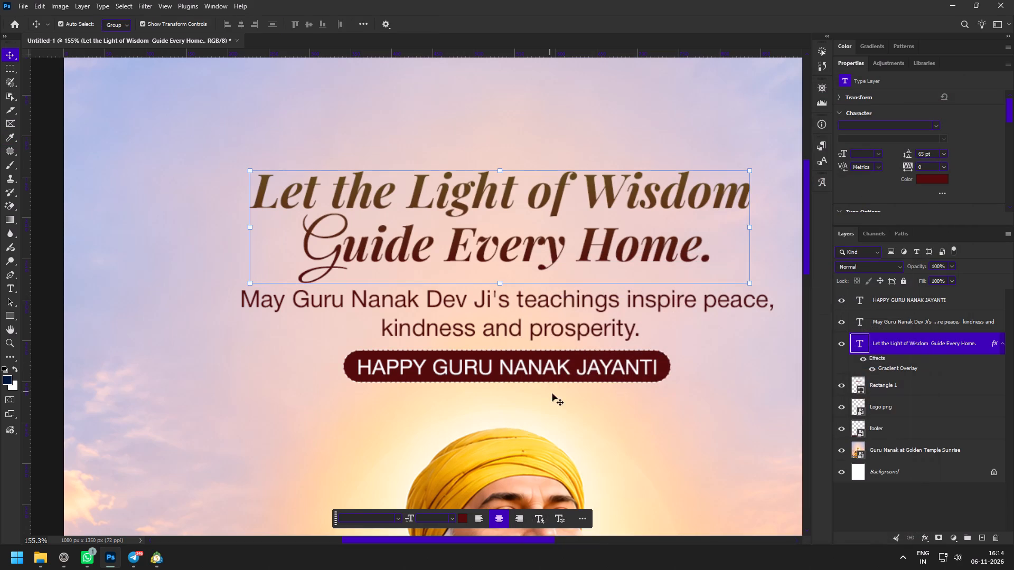
Copy the headline's Gradient Overlay effect onto the pill shape behind "HAPPY GURU NANAK JAYANTI".
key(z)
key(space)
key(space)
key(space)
drag(559, 388, 490, 330)
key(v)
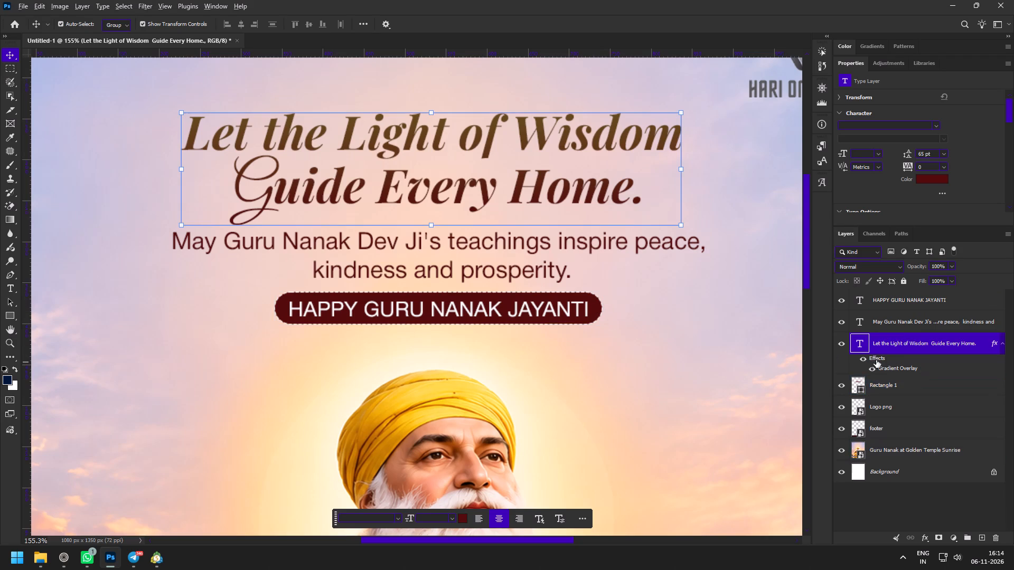
alt+drag(876, 359, 902, 386)
Examine the gradient on the greeting pill and headline against the whole poster, from the logo down to the footer.
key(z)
drag(555, 395, 517, 354)
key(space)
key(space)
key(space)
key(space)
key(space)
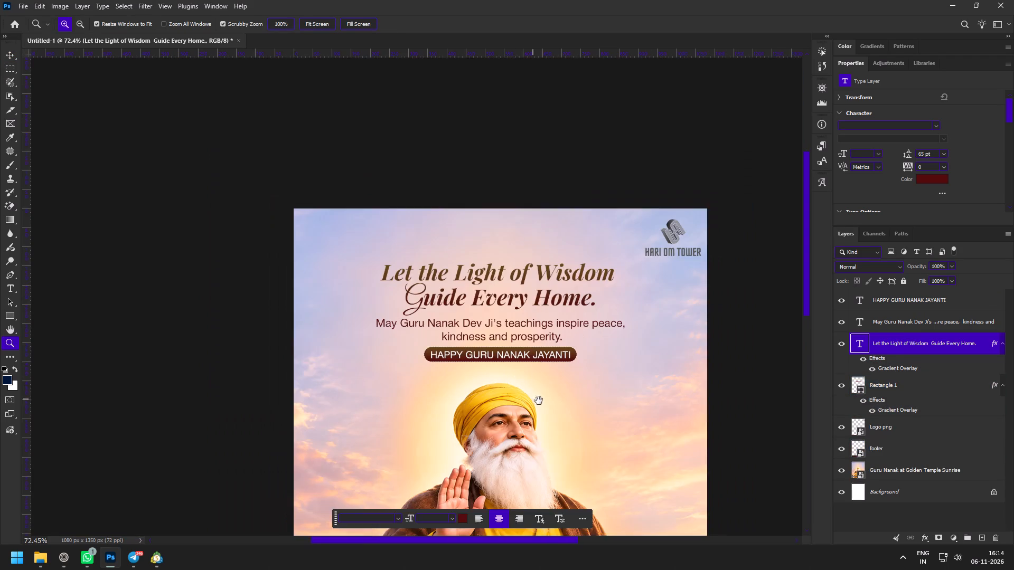
drag(539, 397, 540, 227)
drag(548, 281, 532, 272)
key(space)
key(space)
drag(548, 295, 531, 264)
drag(540, 137, 558, 161)
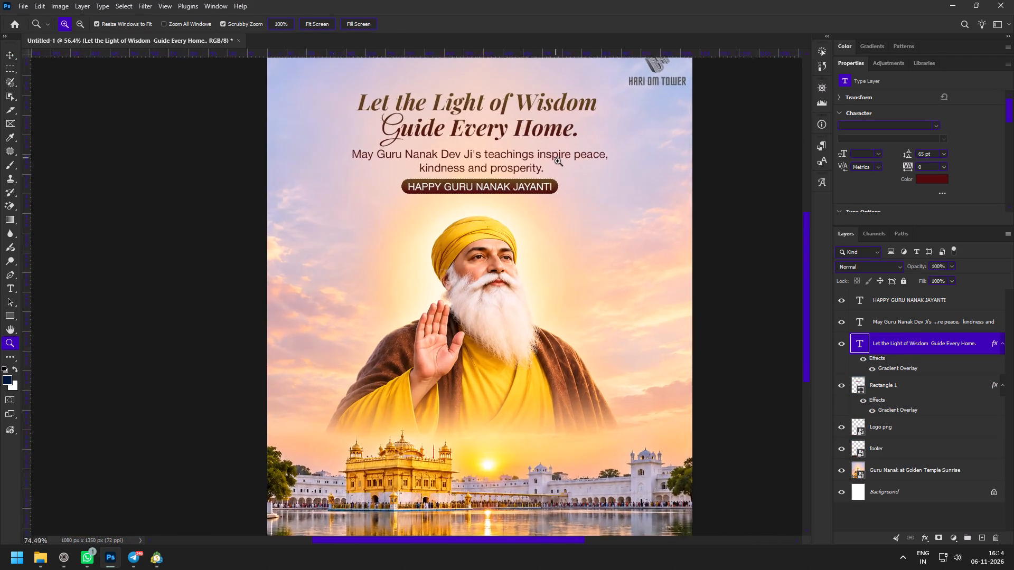
drag(558, 161, 571, 178)
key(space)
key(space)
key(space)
drag(570, 194, 559, 278)
drag(560, 288, 541, 281)
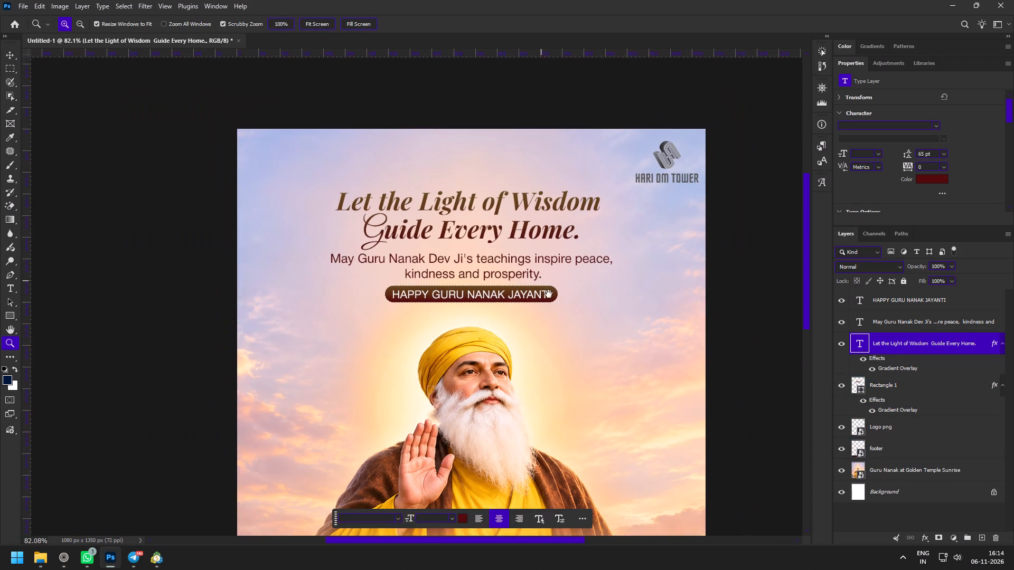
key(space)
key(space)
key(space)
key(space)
drag(553, 298, 547, 224)
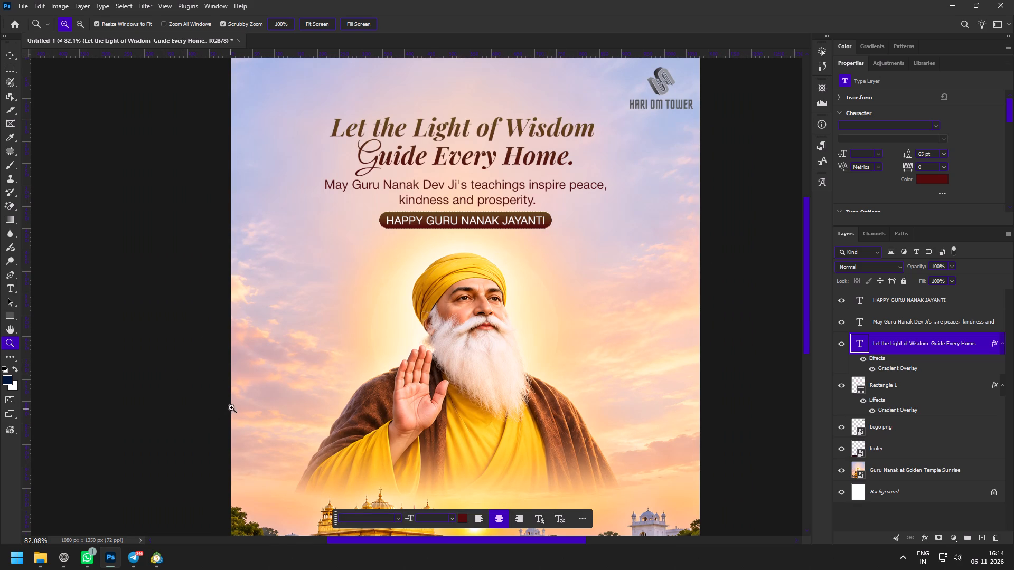
drag(330, 389, 305, 370)
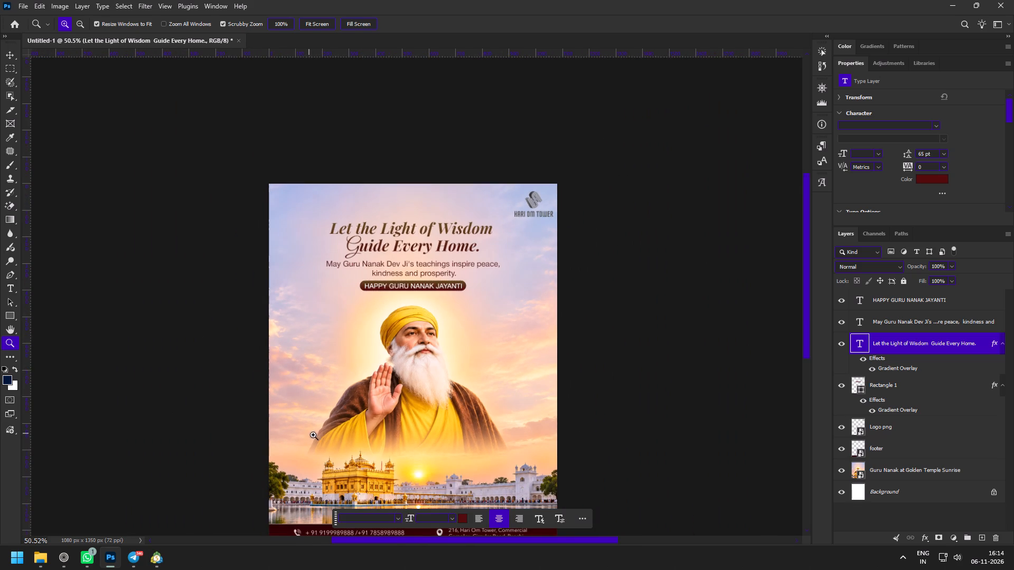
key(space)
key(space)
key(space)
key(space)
drag(332, 432, 367, 321)
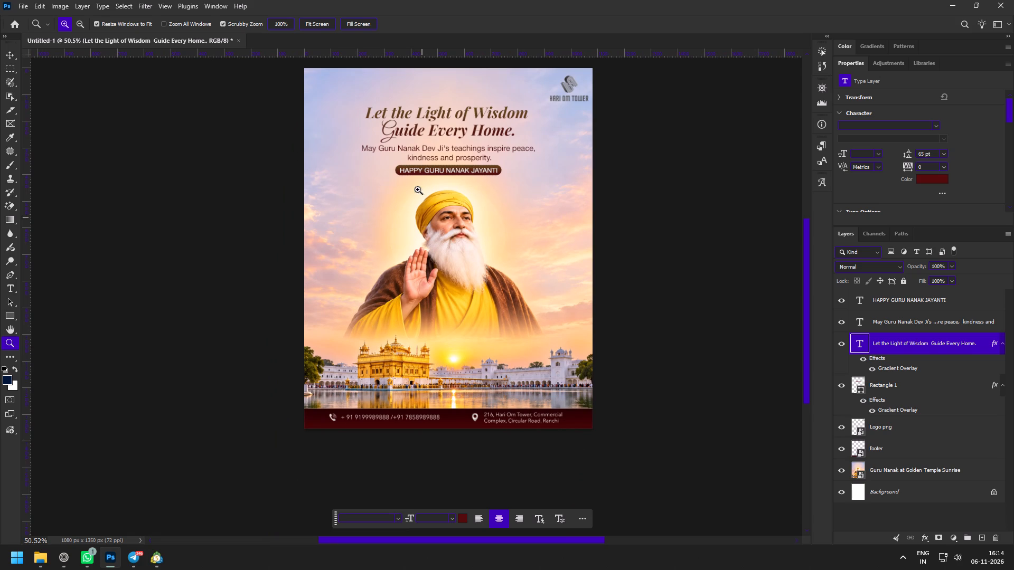
drag(420, 193, 437, 227)
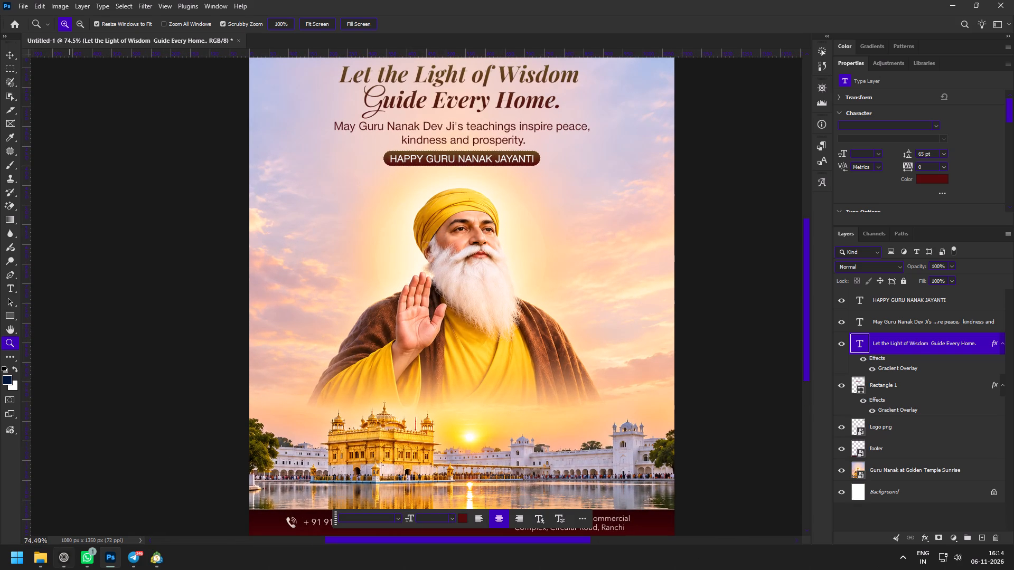
Switch to the browser, copy the greeting from the Hari Om Tower document and search Pinterest for "HAPPY GURU NANAK JAYANTI text design".
click(63, 554)
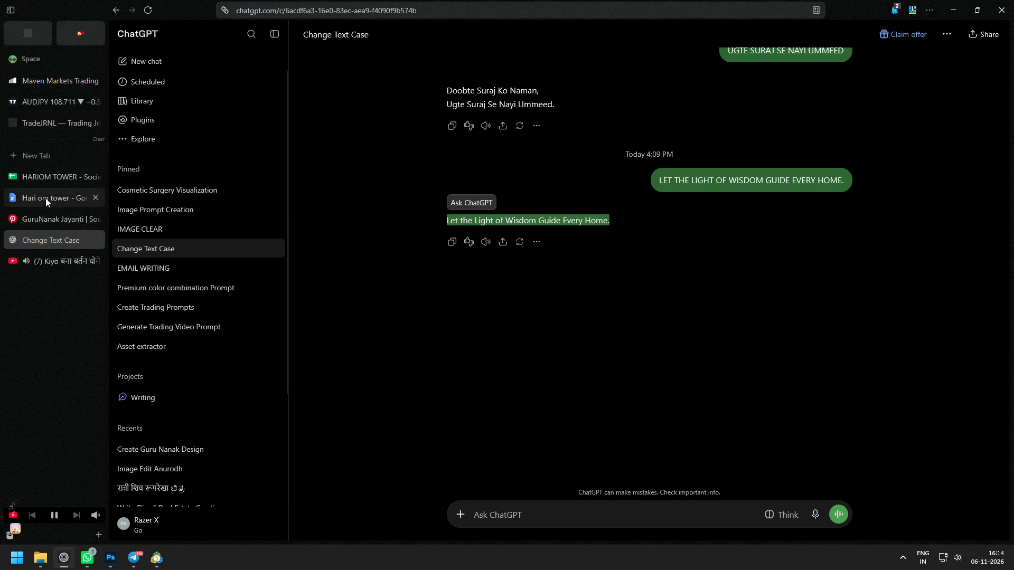
click(45, 198)
key(ctrl+c)
click(52, 175)
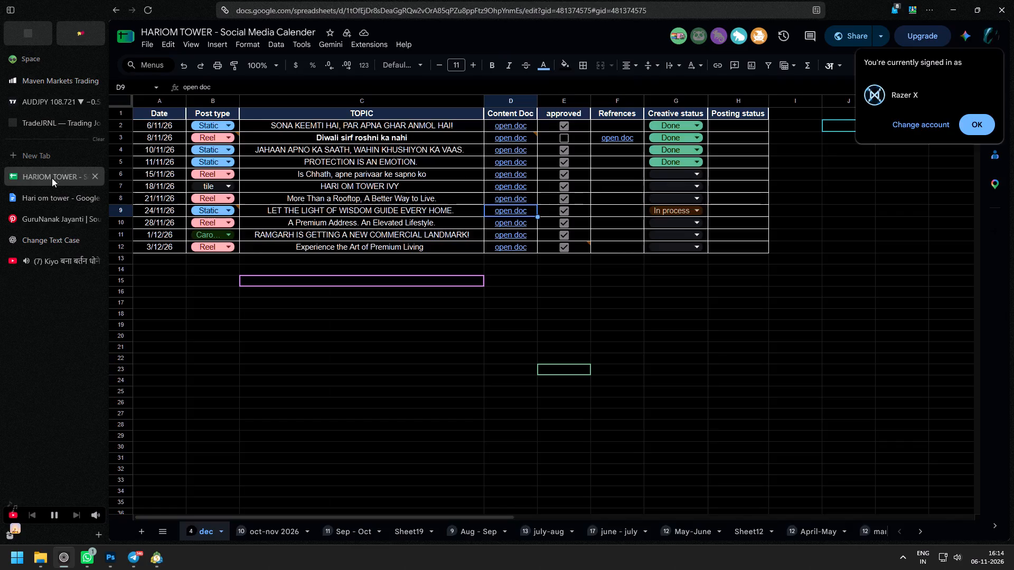
click(54, 218)
click(286, 40)
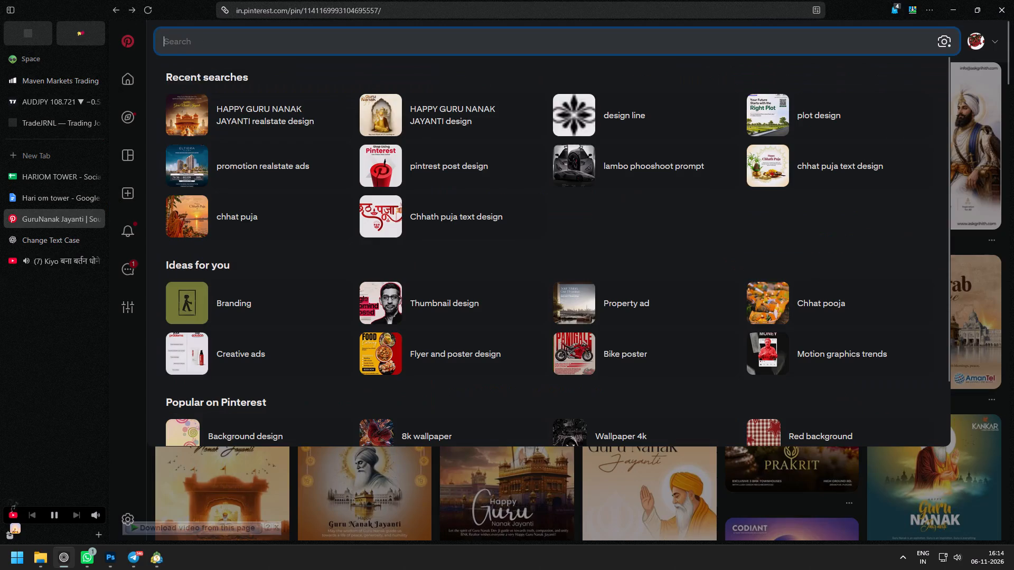
key(ctrl+v)
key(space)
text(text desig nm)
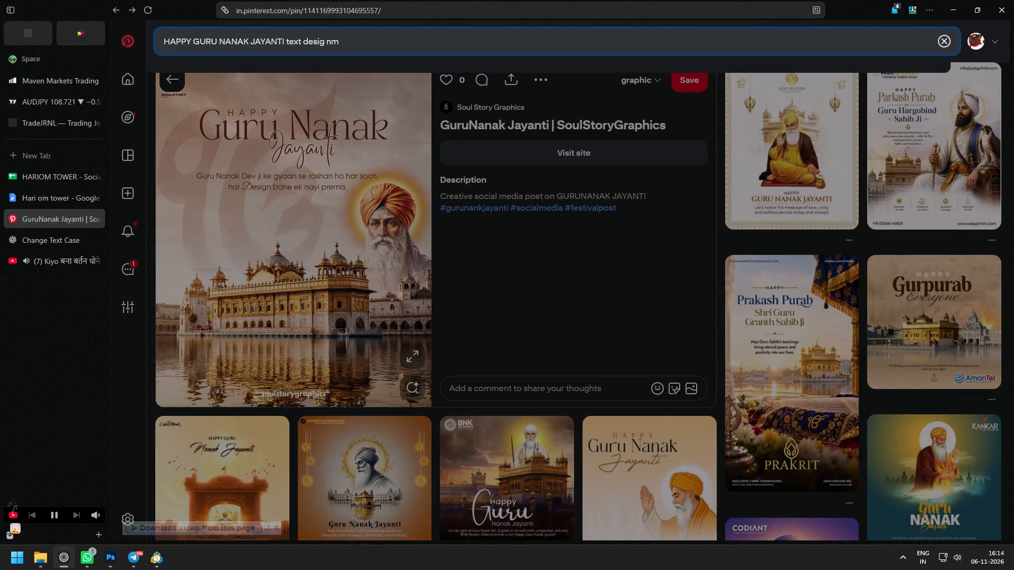
In the Zen browser, search Pinterest for "HAPPY GURU NANAK JAYANTI text design".
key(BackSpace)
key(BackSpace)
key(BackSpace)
text(n)
key(space)
key(Return)
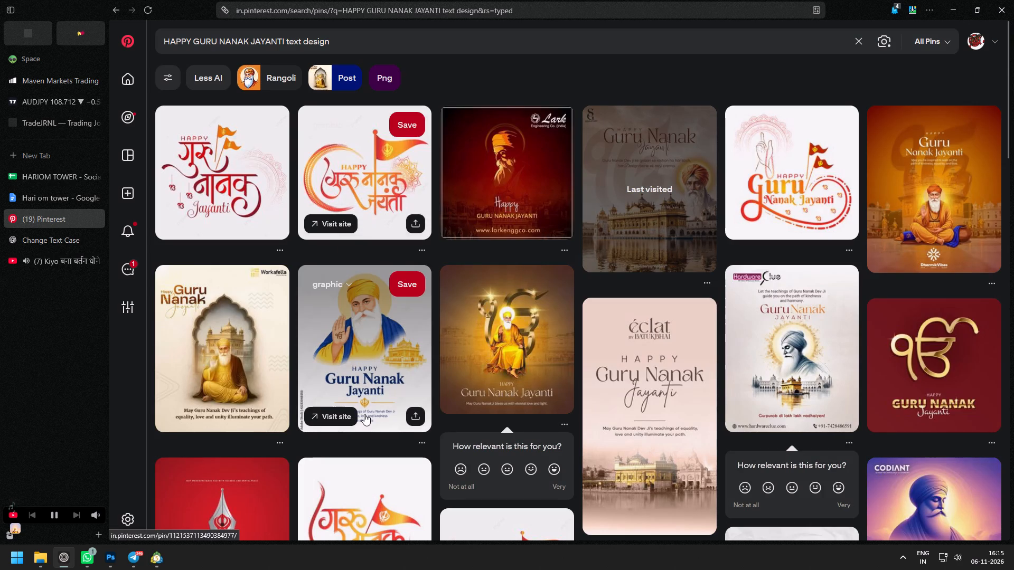
Browse the lettering references and open the pin with red Hindi Guru Nanak calligraphy, orange flags and "Jayanti" in script.
scroll(364, 414, down, 2)
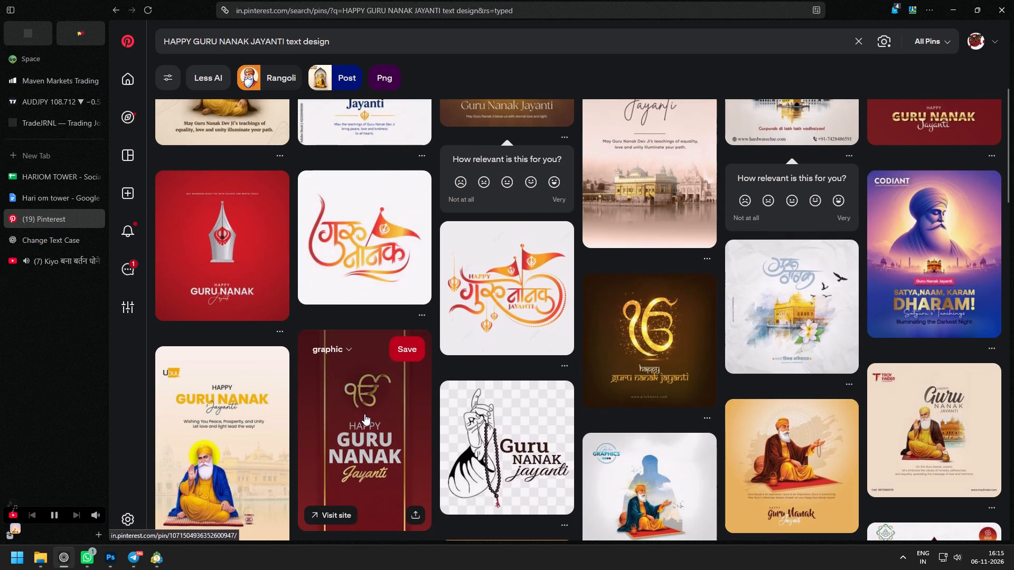
scroll(364, 414, up, 4)
click(236, 170)
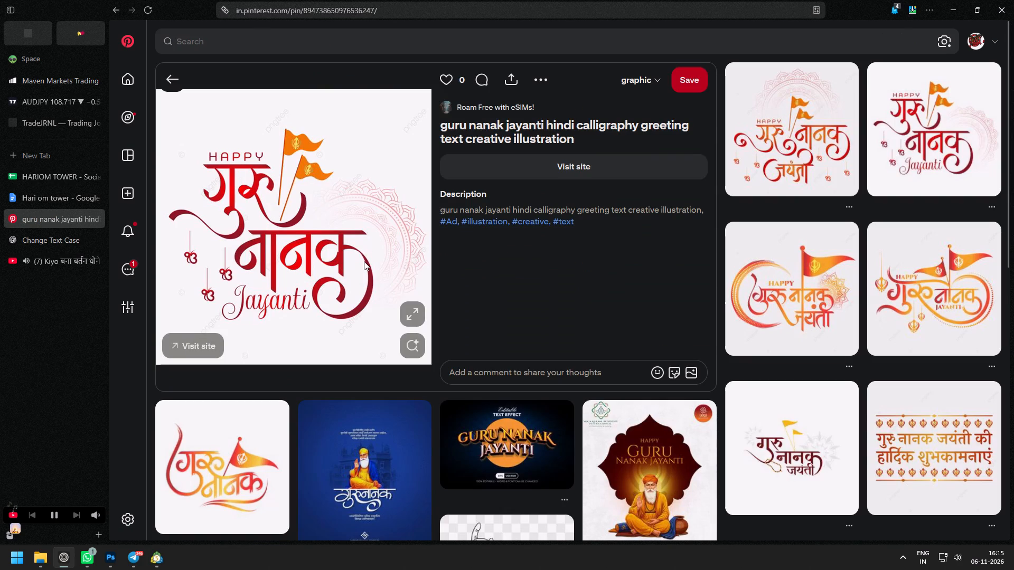
Copy the red Hindi Guru Nanak calligraphy image from the open Pinterest pin.
click(102, 565)
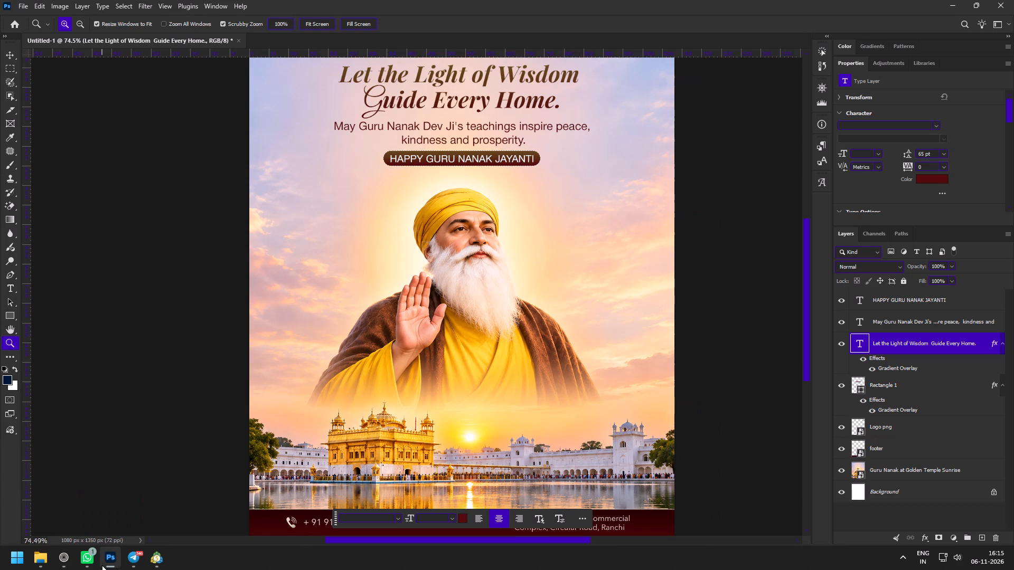
click(69, 555)
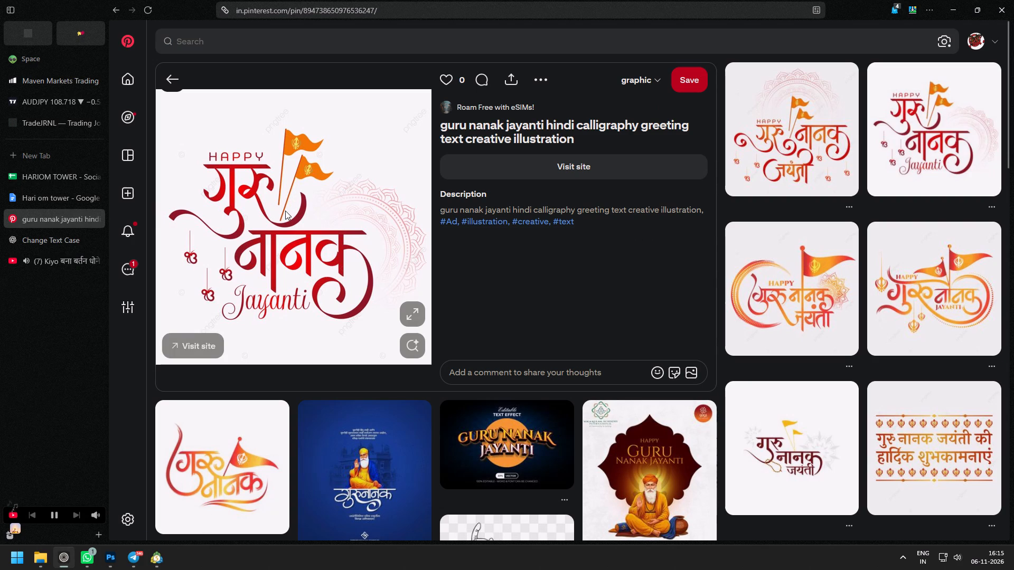
right_click(285, 211)
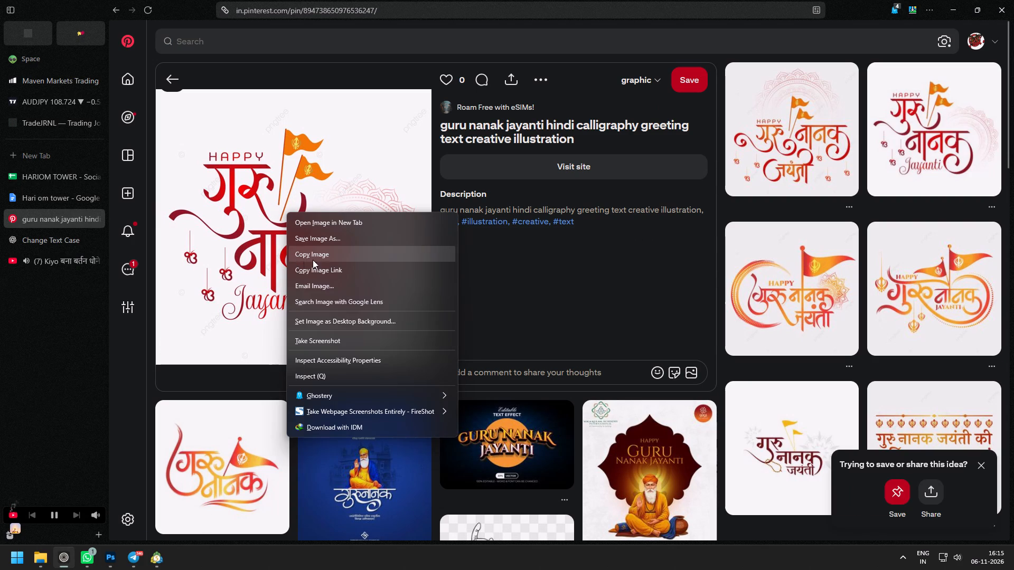
click(322, 255)
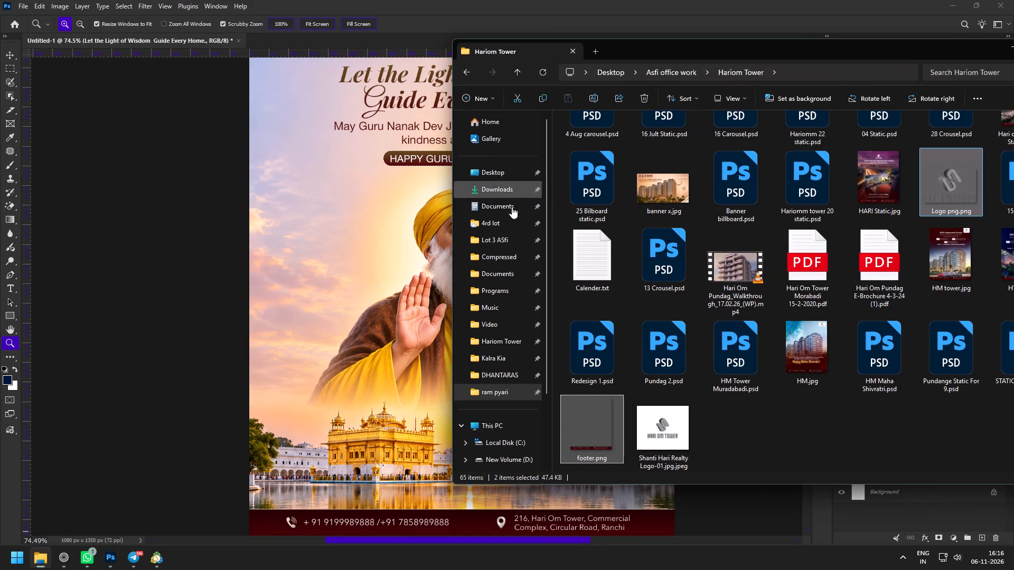
click(501, 188)
click(589, 201)
drag(633, 183, 436, 222)
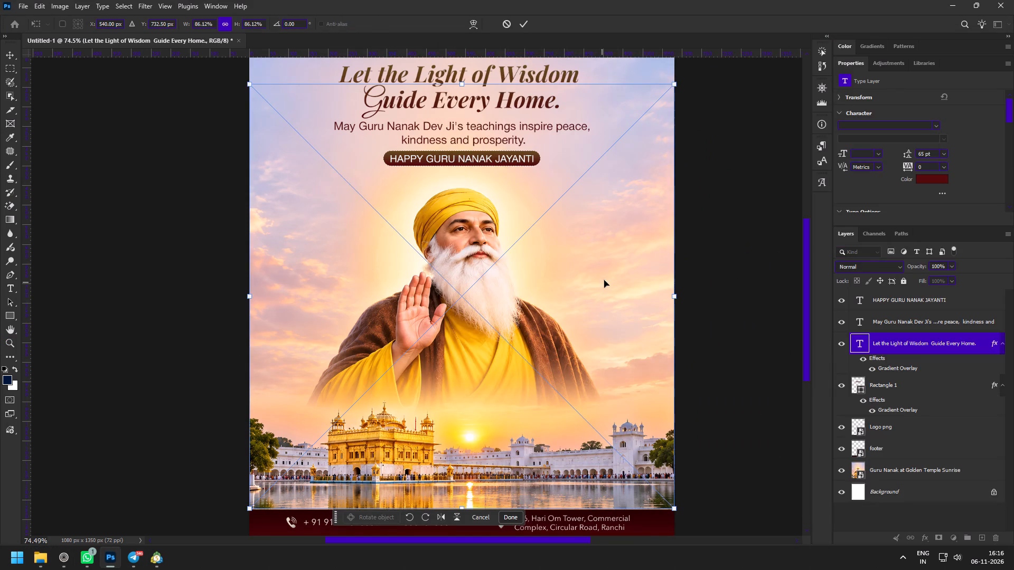
alt+drag(674, 298, 548, 295)
drag(482, 306, 536, 366)
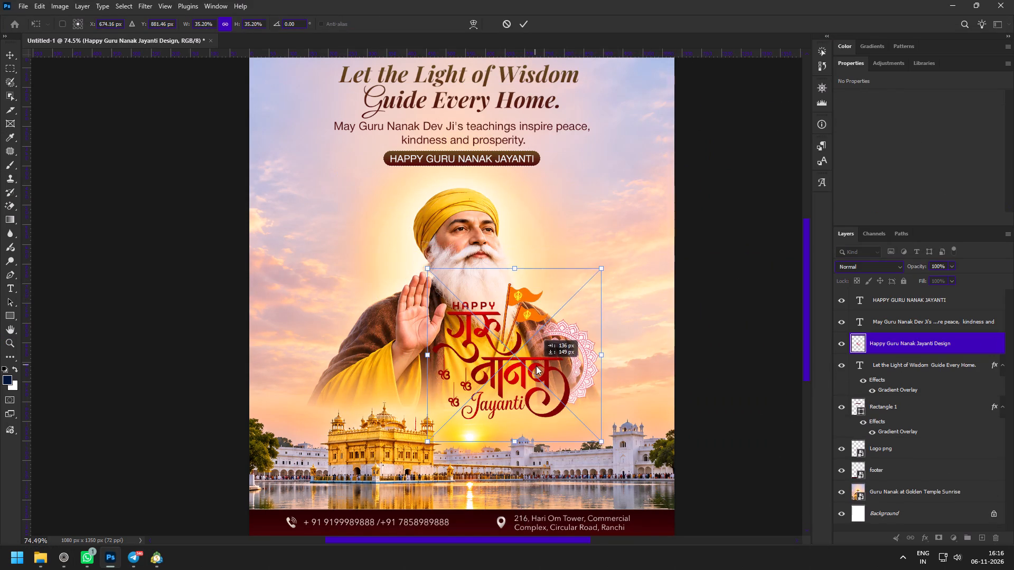
drag(536, 366, 540, 370)
drag(520, 277, 517, 248)
drag(510, 301, 535, 308)
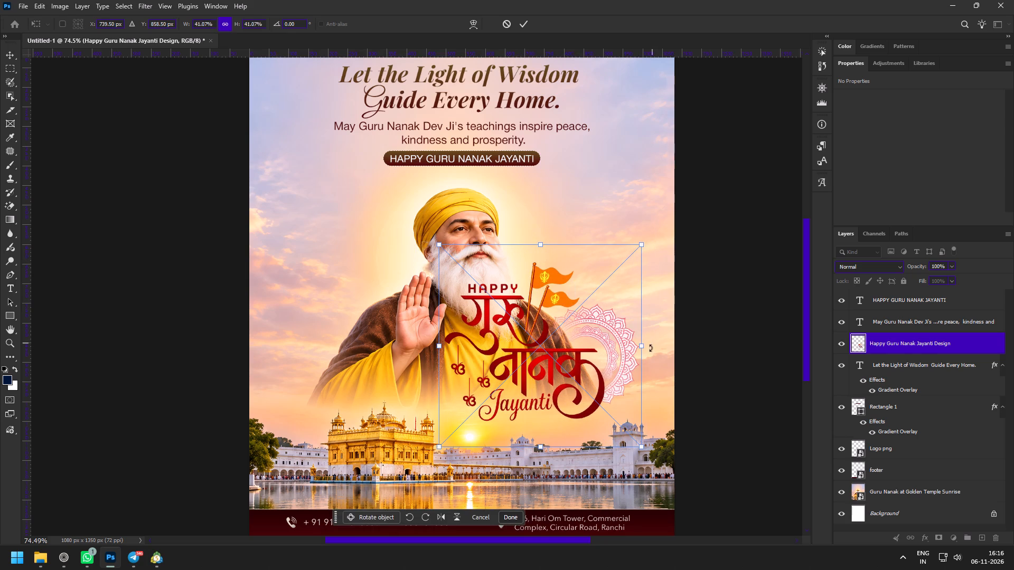
alt+drag(644, 348, 636, 348)
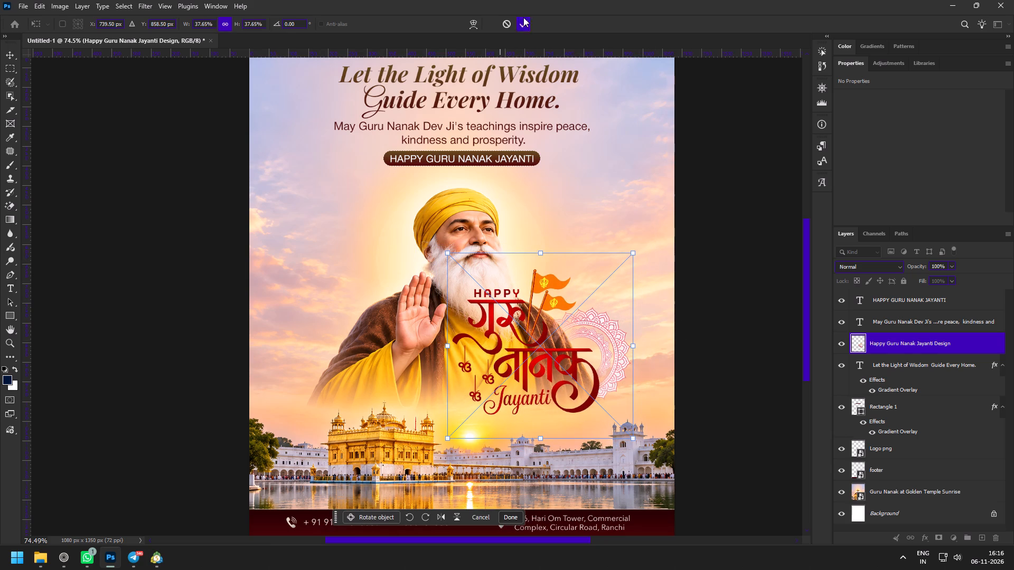
click(523, 17)
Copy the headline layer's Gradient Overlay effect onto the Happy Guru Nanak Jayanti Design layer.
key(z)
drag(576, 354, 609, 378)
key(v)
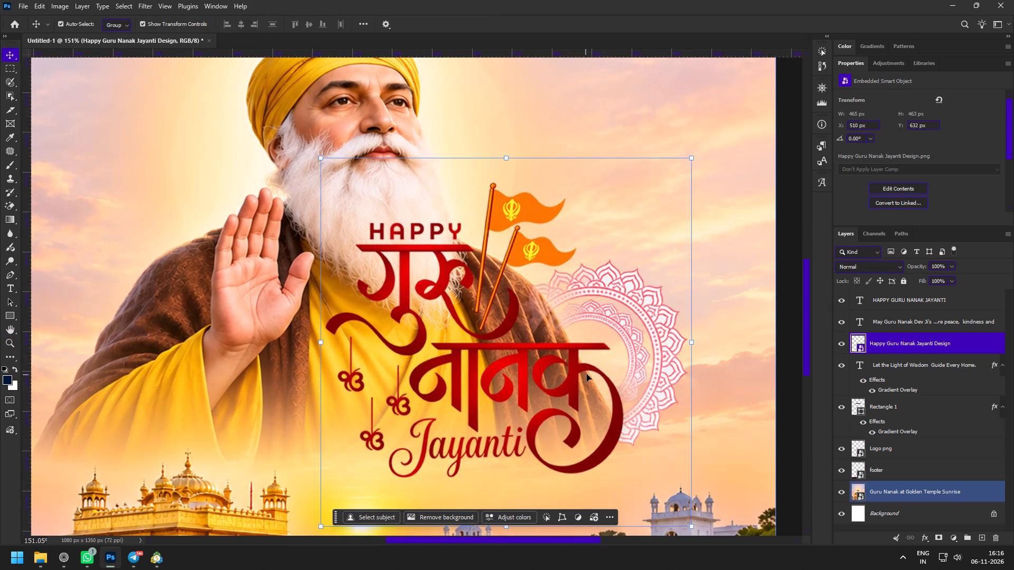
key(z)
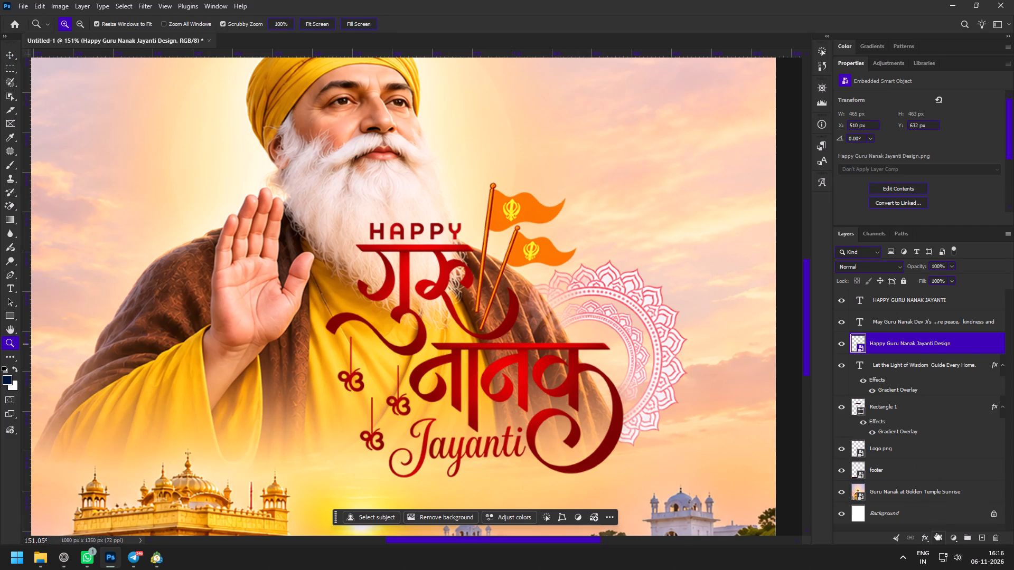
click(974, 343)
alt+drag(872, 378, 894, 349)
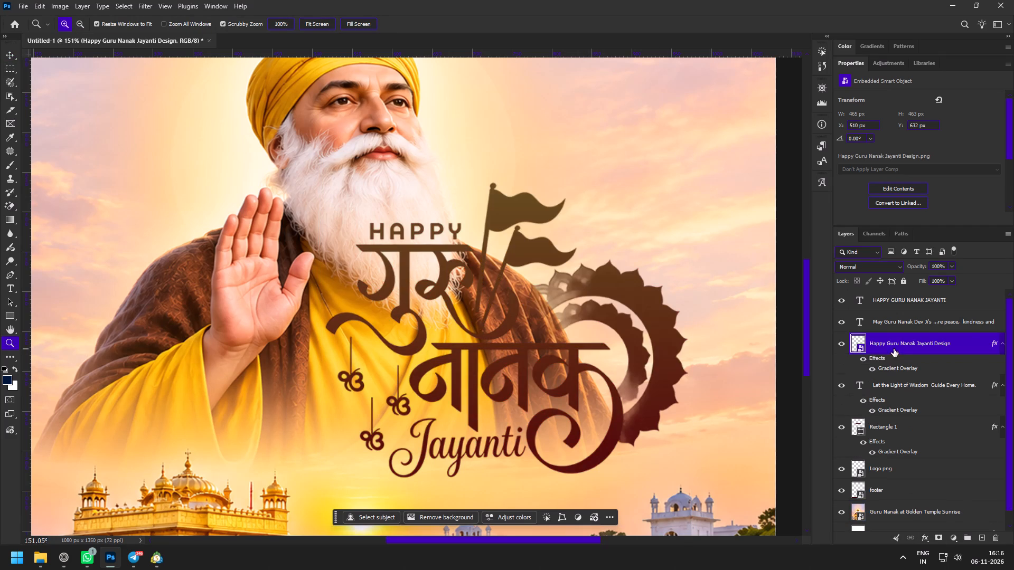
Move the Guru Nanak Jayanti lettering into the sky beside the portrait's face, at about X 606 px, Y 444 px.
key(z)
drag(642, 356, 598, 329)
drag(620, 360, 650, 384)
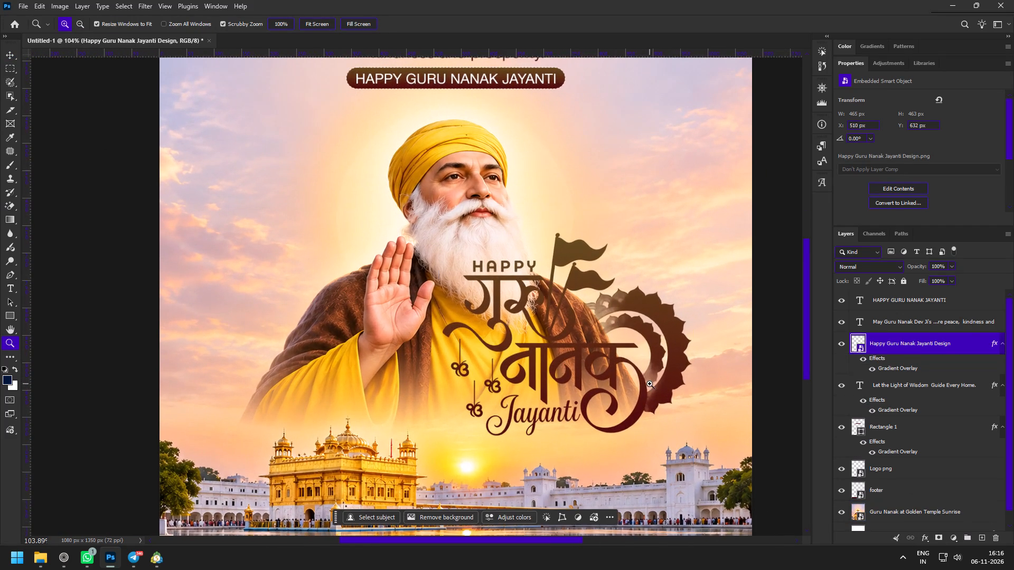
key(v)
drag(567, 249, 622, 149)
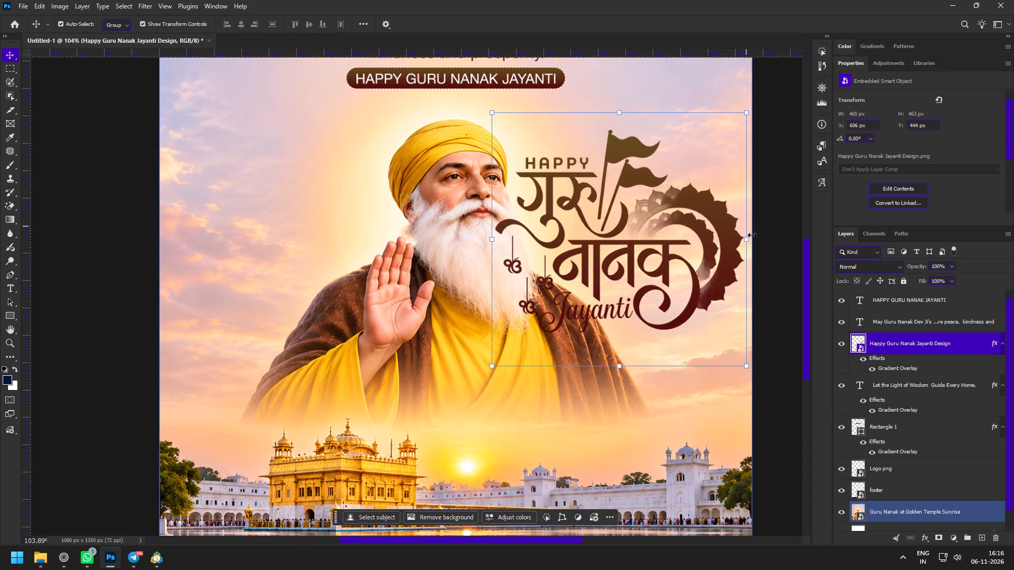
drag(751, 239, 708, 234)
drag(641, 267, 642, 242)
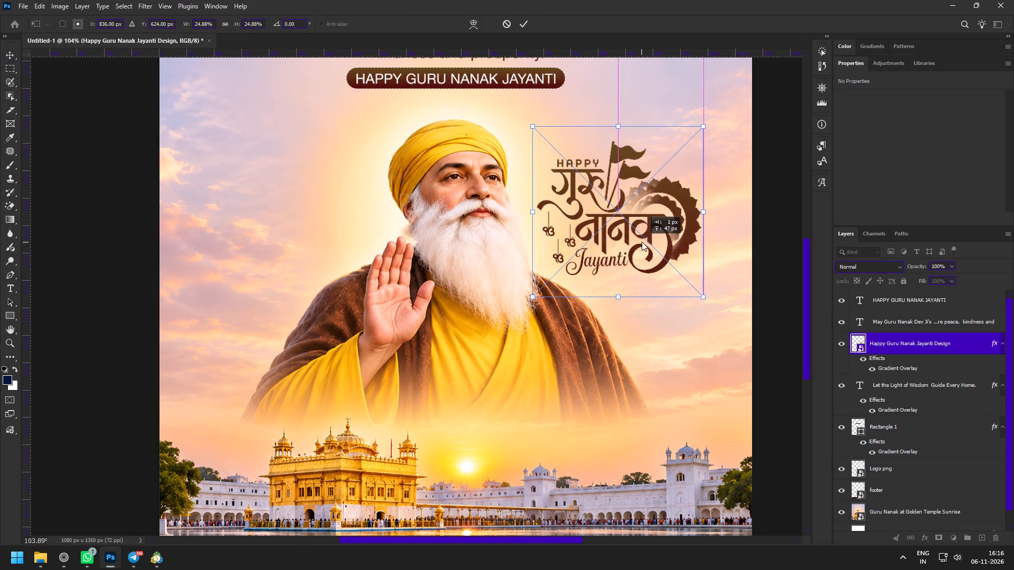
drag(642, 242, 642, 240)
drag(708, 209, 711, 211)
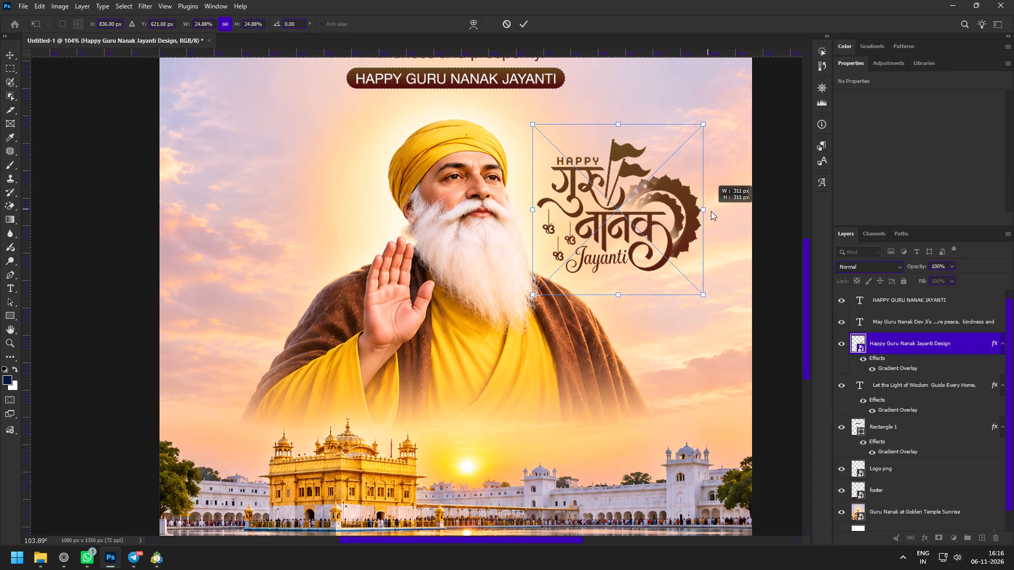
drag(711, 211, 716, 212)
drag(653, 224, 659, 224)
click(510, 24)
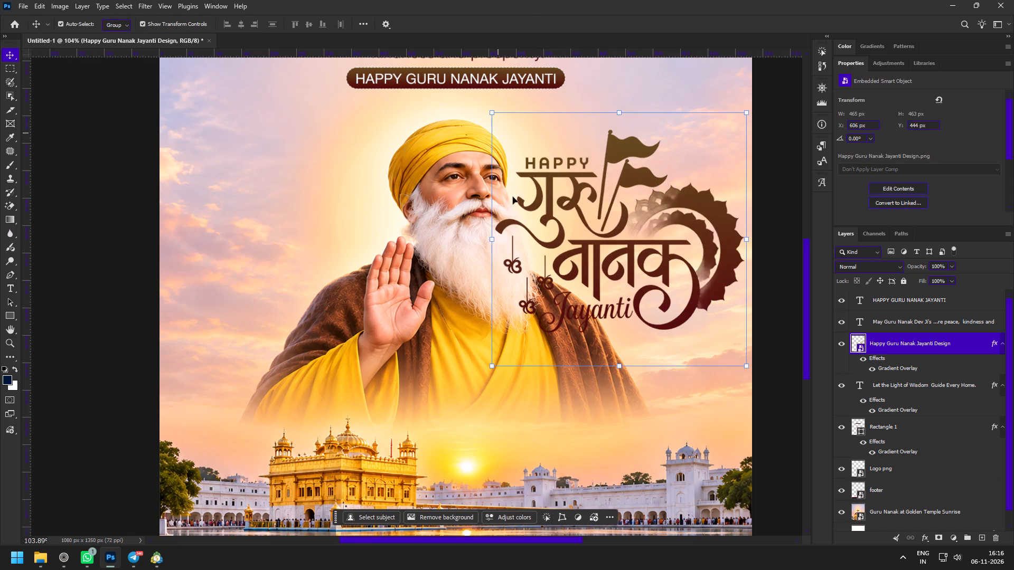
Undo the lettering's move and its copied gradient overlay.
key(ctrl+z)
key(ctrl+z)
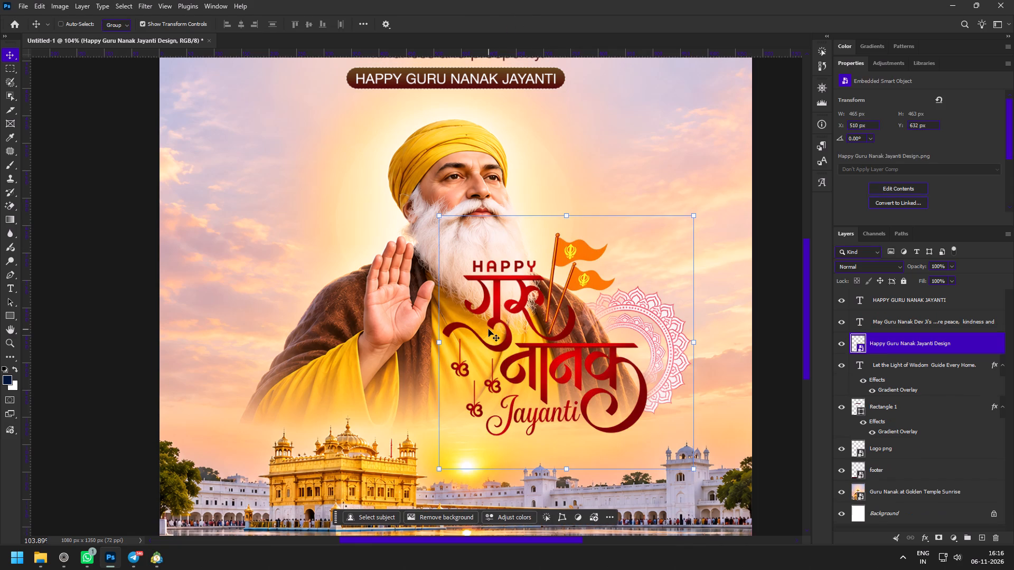
Scale the lettering down to about 316 × 310 px and move it into the sky beside the portrait's face, near X 678, Y 464 px.
key(z)
key(space)
key(space)
key(space)
key(space)
key(space)
key(space)
key(space)
drag(578, 329, 520, 292)
key(v)
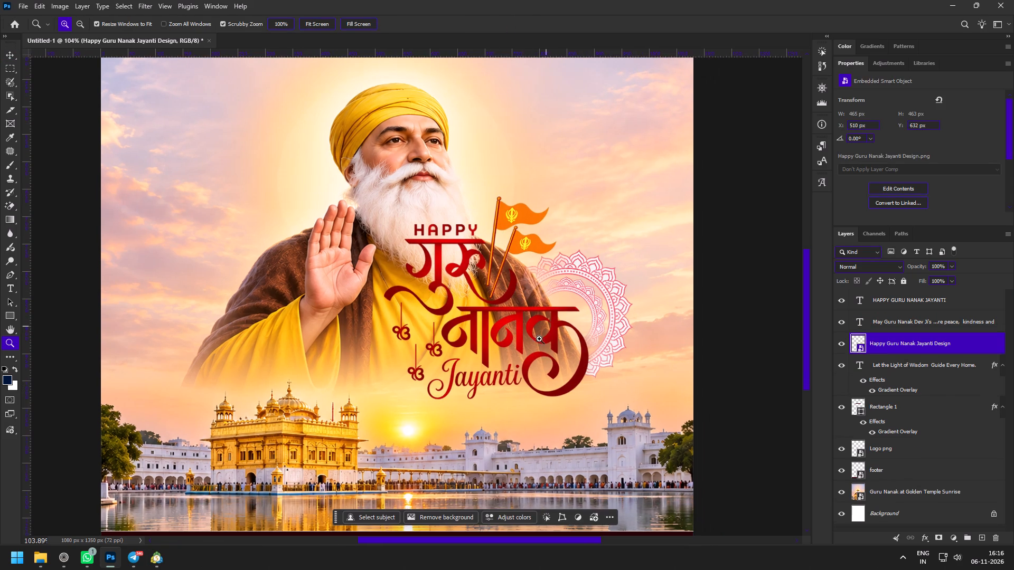
drag(509, 436, 505, 351)
drag(524, 319, 556, 240)
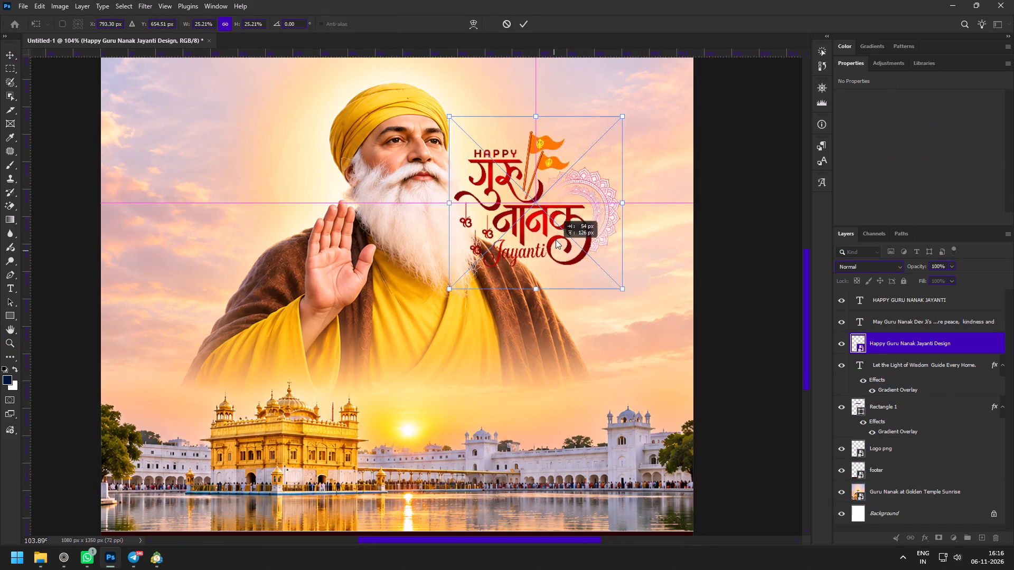
drag(556, 240, 577, 229)
click(524, 20)
Enlarge the lettering to about 364 × 357 px and reposition it beside the face at about X 664 px, Y 426 px.
key(z)
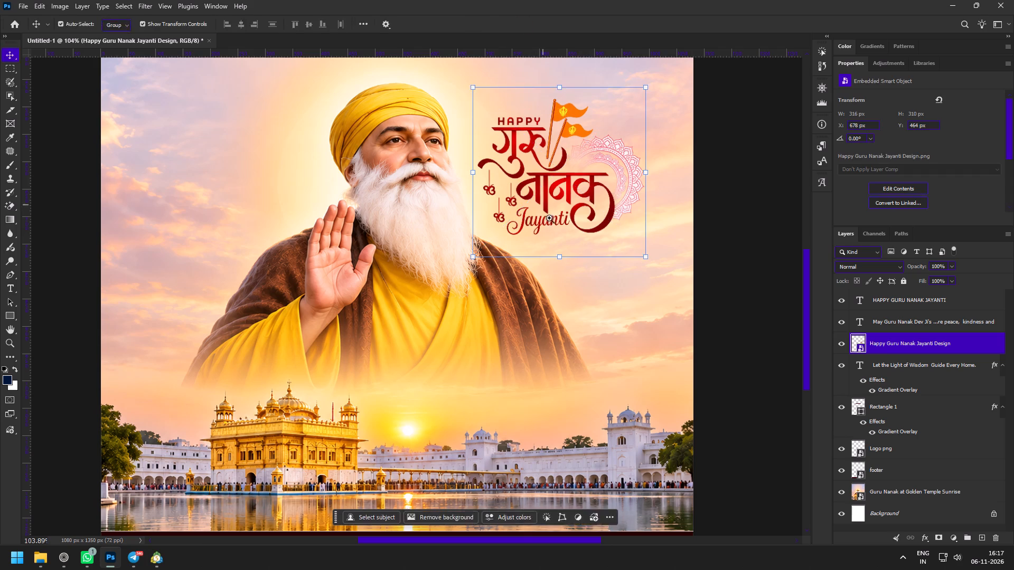
drag(550, 218, 510, 198)
drag(505, 227, 527, 248)
drag(557, 118, 571, 141)
drag(642, 163, 671, 216)
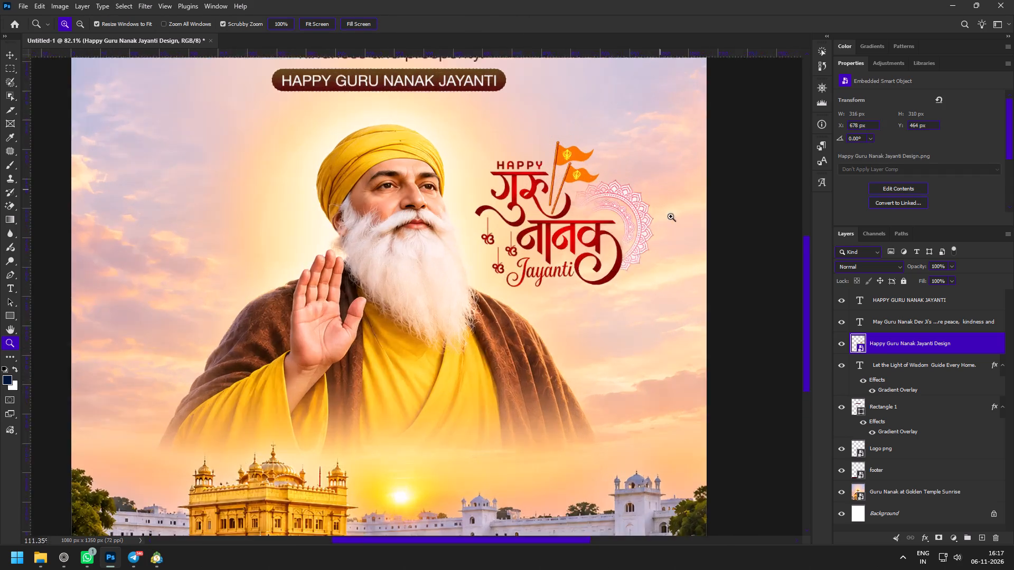
drag(671, 216, 682, 260)
key(v)
key(space)
drag(651, 306, 524, 315)
drag(542, 274, 546, 276)
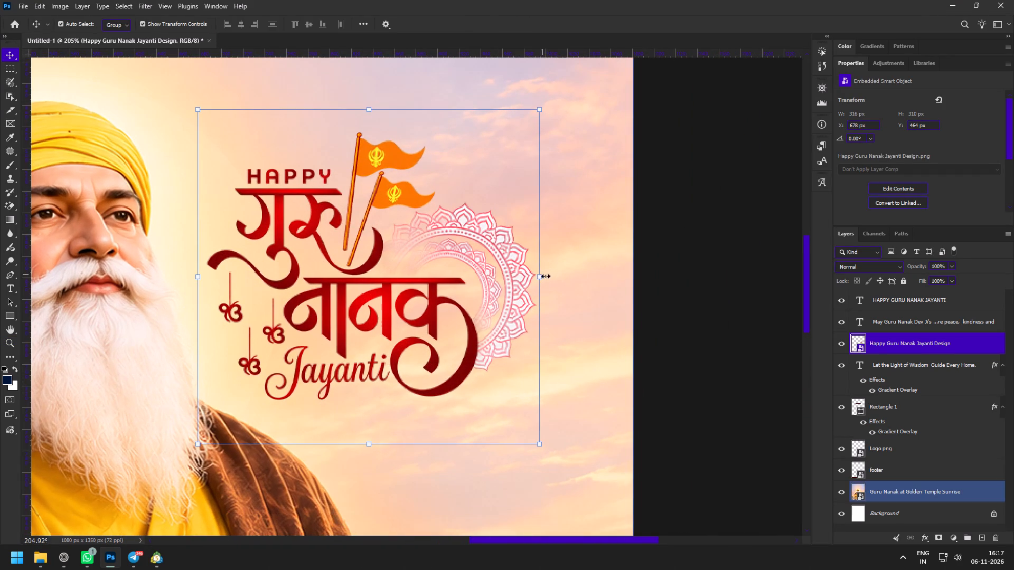
drag(546, 276, 583, 277)
shift+drag(534, 288, 533, 280)
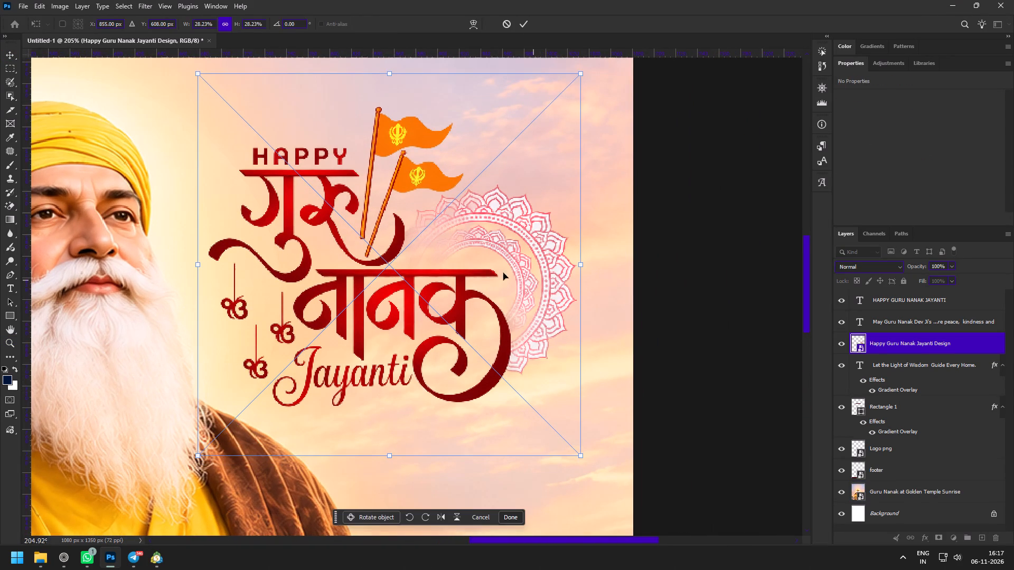
drag(199, 265, 189, 264)
drag(227, 277, 224, 271)
drag(255, 271, 250, 269)
click(529, 24)
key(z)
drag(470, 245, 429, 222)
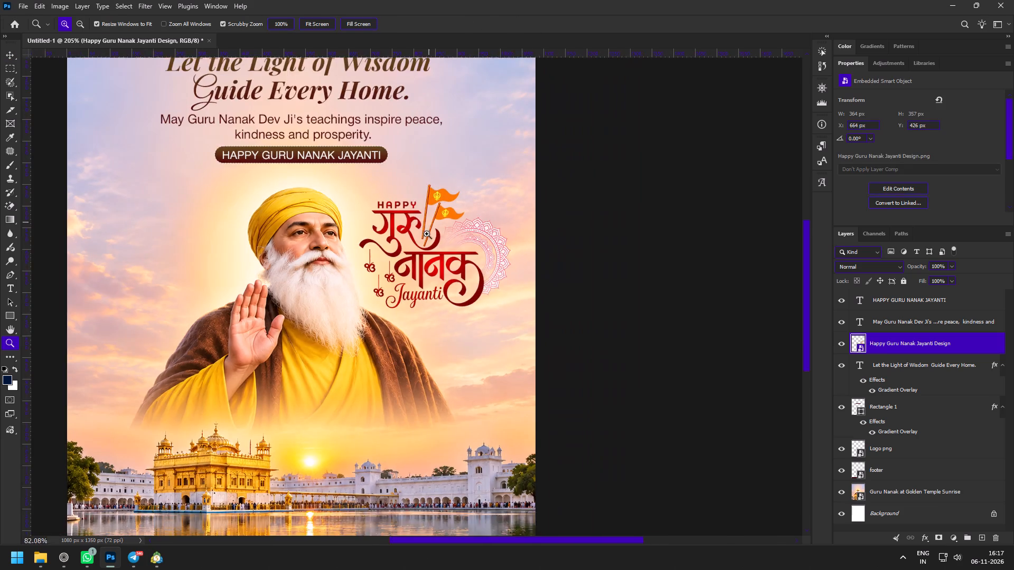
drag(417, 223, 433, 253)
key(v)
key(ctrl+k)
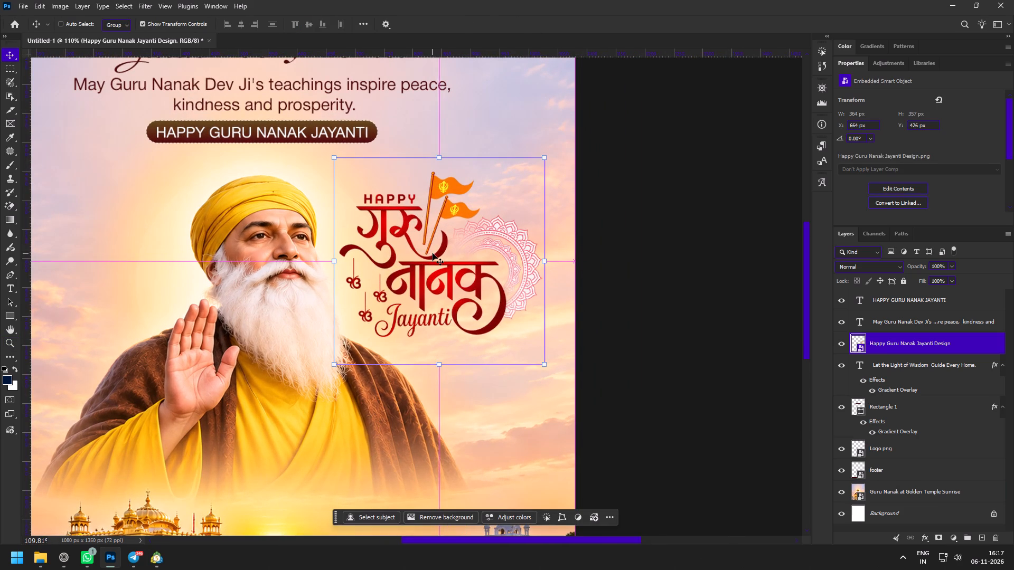
Darken the Guru Nanak Jayanti lettering with Levels, using a black input of 22 and midtones of 0.75.
key(ctrl+k)
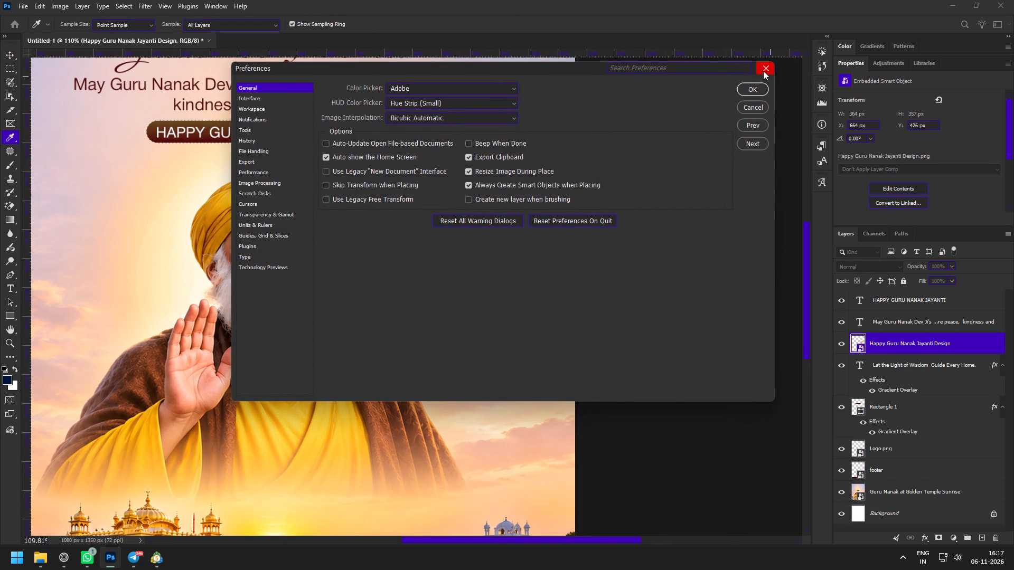
click(763, 68)
key(ctrl+l)
drag(520, 99, 534, 101)
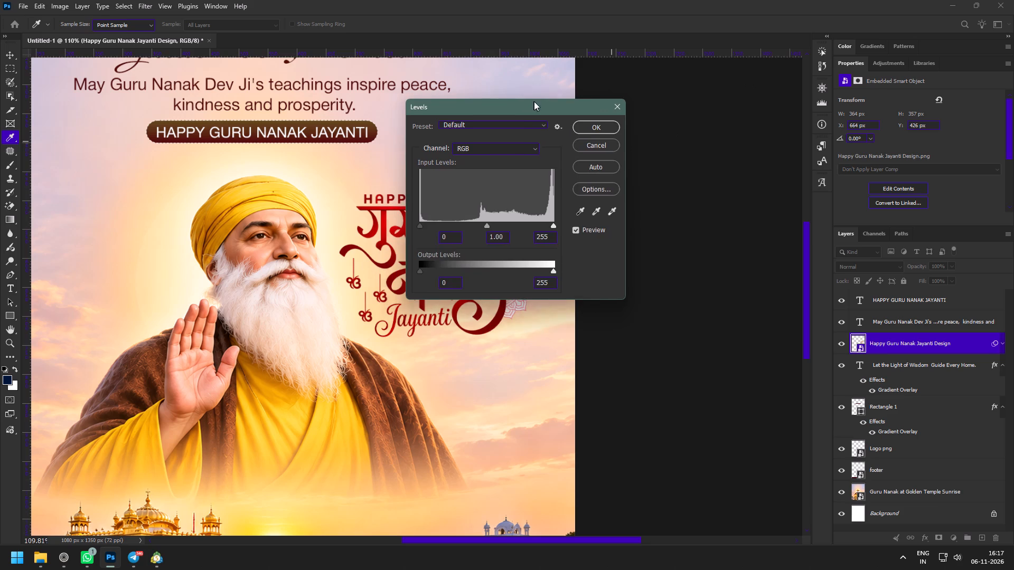
drag(534, 101, 772, 134)
drag(723, 260, 729, 256)
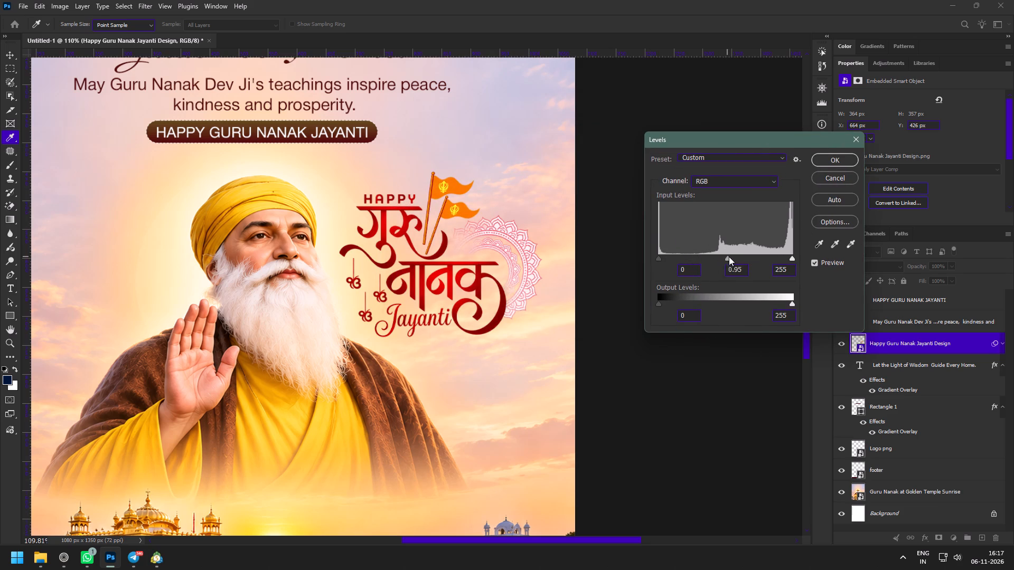
drag(729, 256, 730, 258)
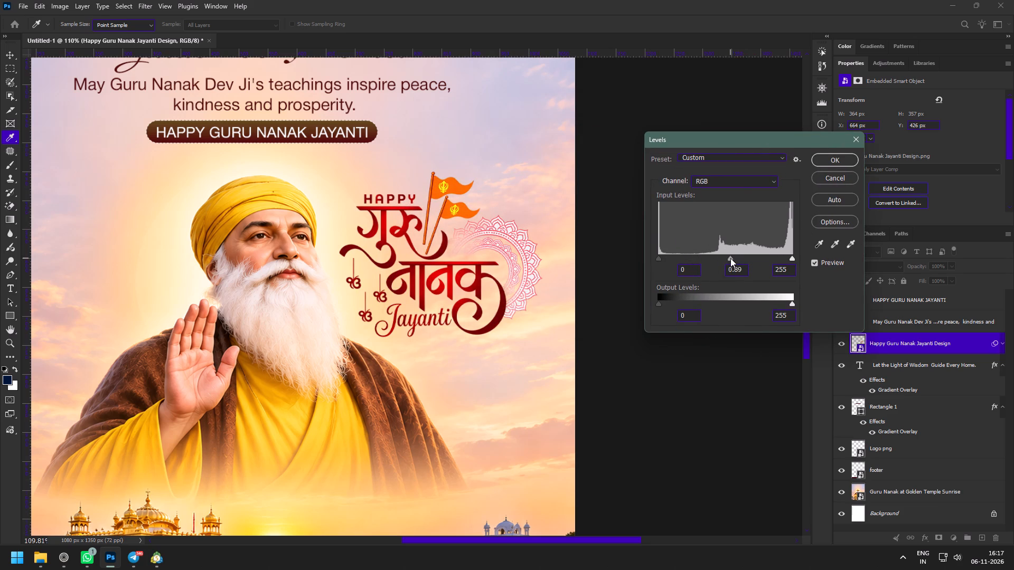
drag(730, 258, 738, 259)
drag(661, 259, 675, 260)
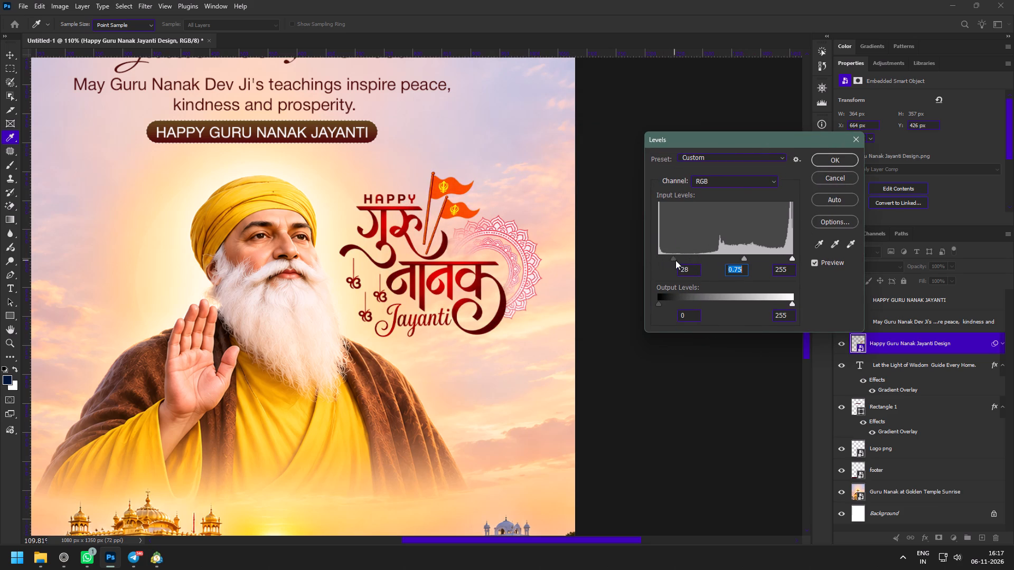
drag(675, 260, 670, 261)
click(828, 160)
Open the lettering smart object, remove the white fill inside an upper mandala petal with the Magic Eraser, and save it back to the poster.
key(z)
drag(513, 216, 551, 262)
key(v)
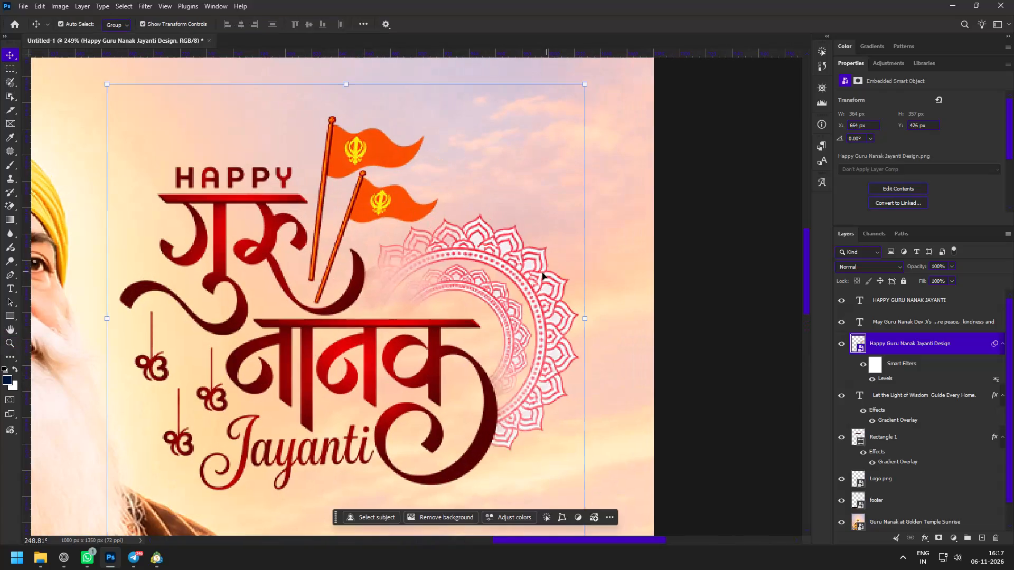
click(542, 273)
double_click(858, 339)
key(z)
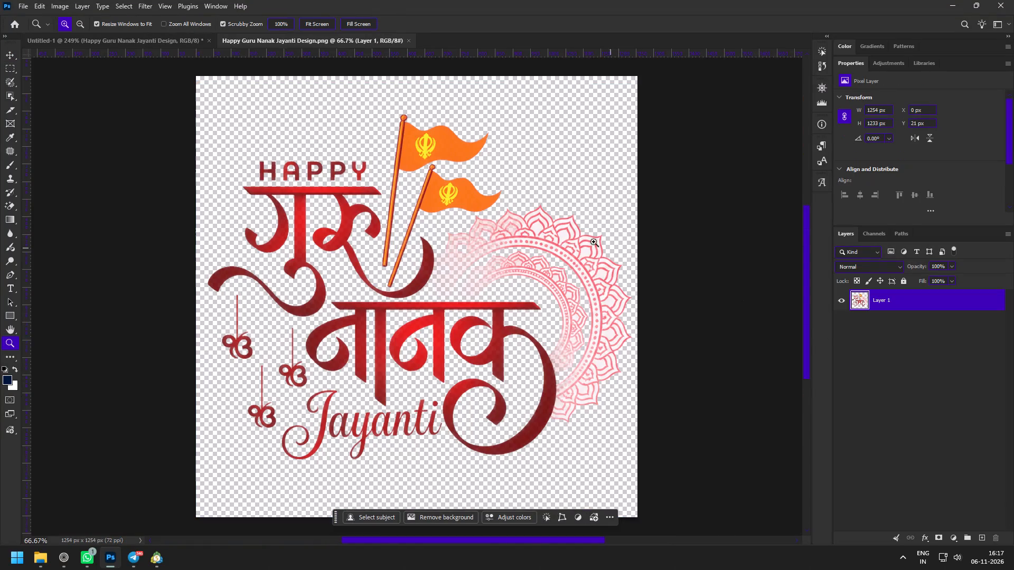
drag(552, 217, 589, 278)
key(e)
click(578, 259)
click(602, 234)
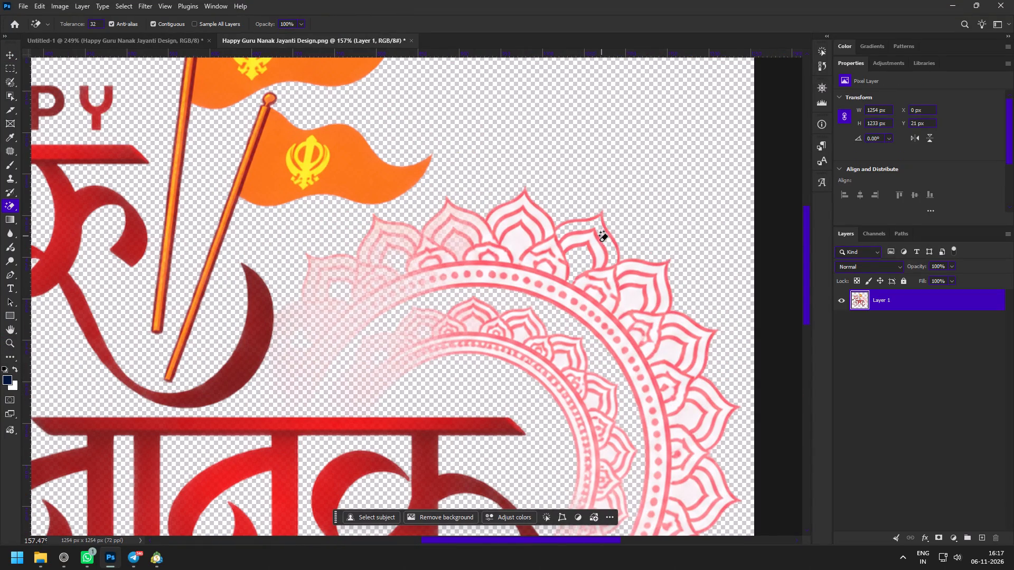
click(597, 248)
key(ctrl+s)
click(174, 39)
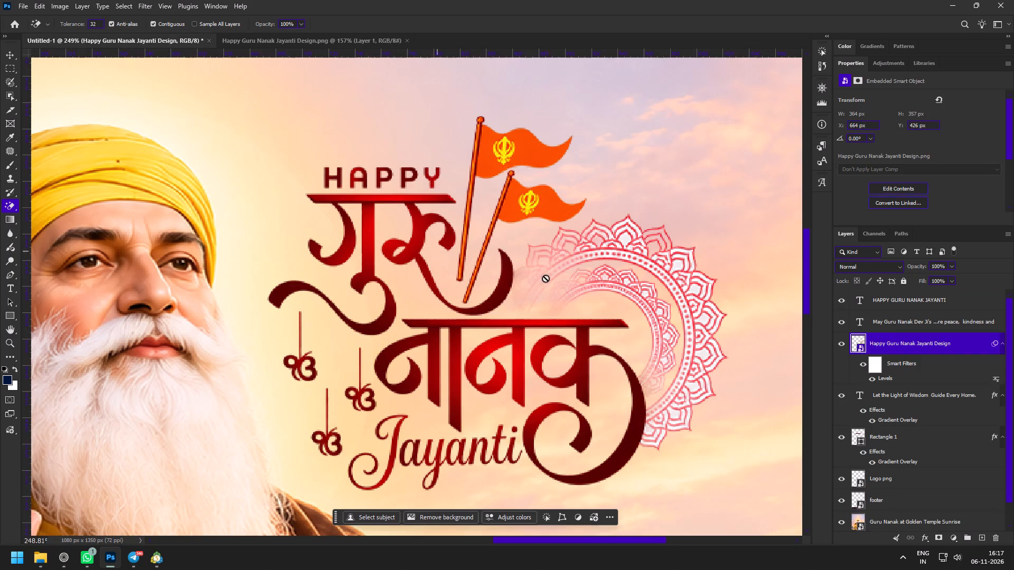
In the lettering's smart object file, select the whitish fill inside the mandala petals with Color Range.
key(z)
drag(658, 291, 639, 283)
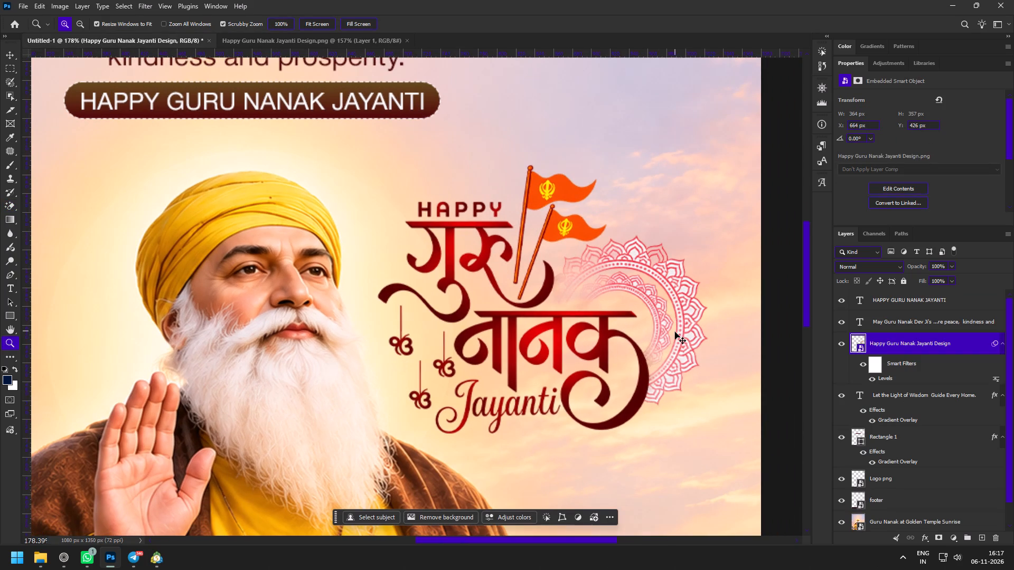
click(266, 43)
key(z)
key(space)
key(space)
key(space)
key(space)
drag(708, 334, 580, 278)
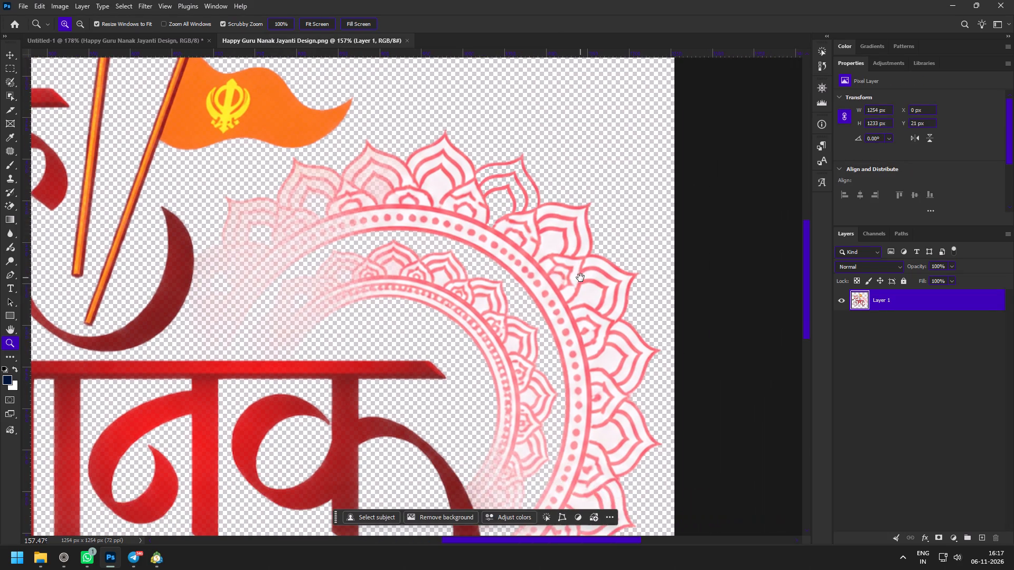
click(130, 7)
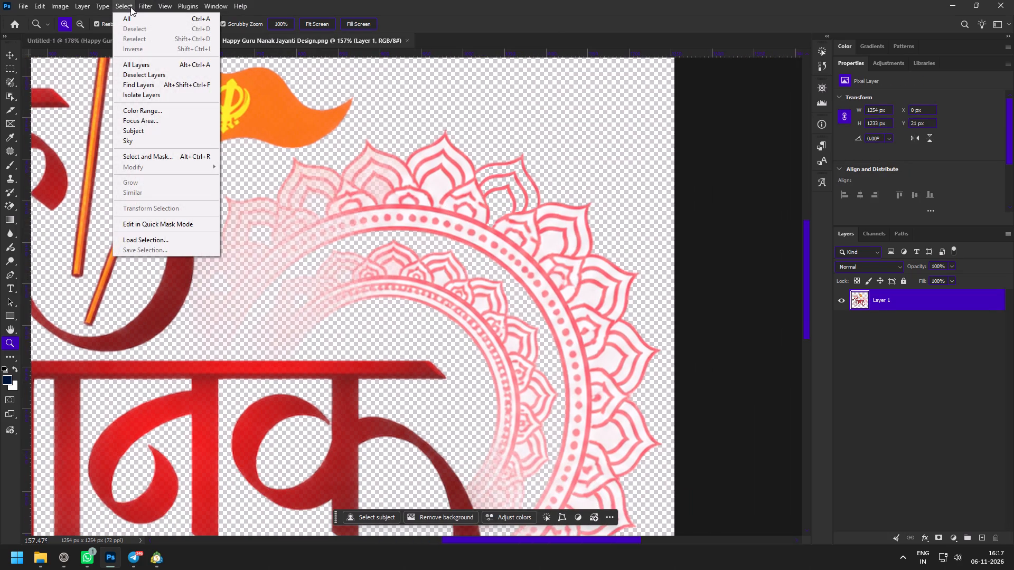
click(150, 111)
click(639, 345)
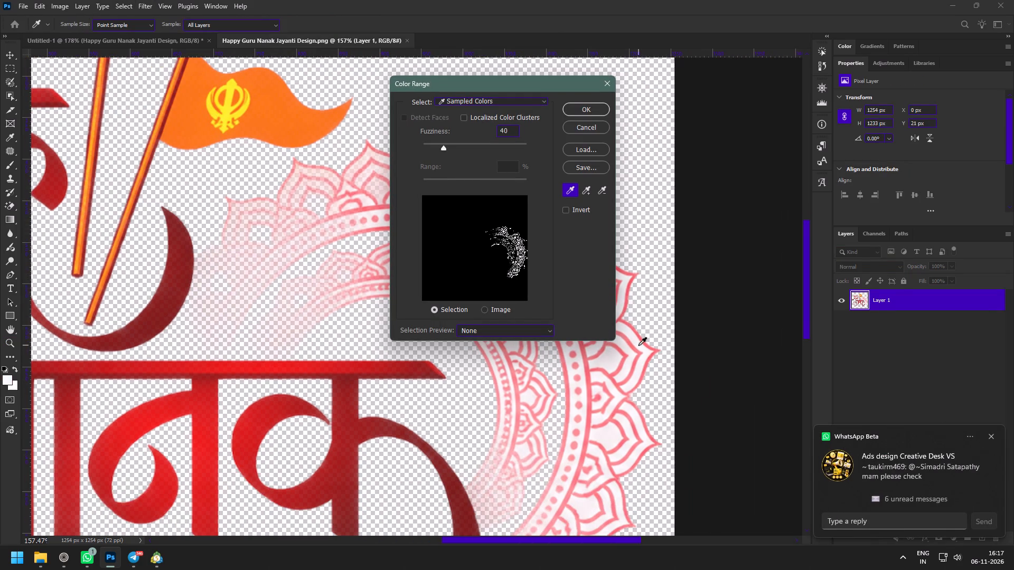
click(636, 375)
shift+click(627, 370)
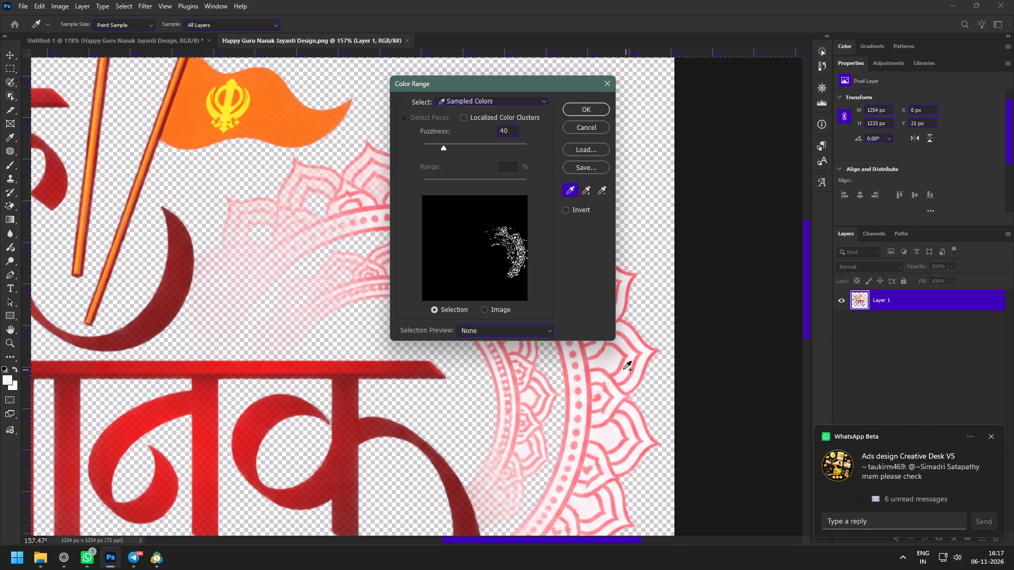
shift+click(609, 359)
shift+click(604, 415)
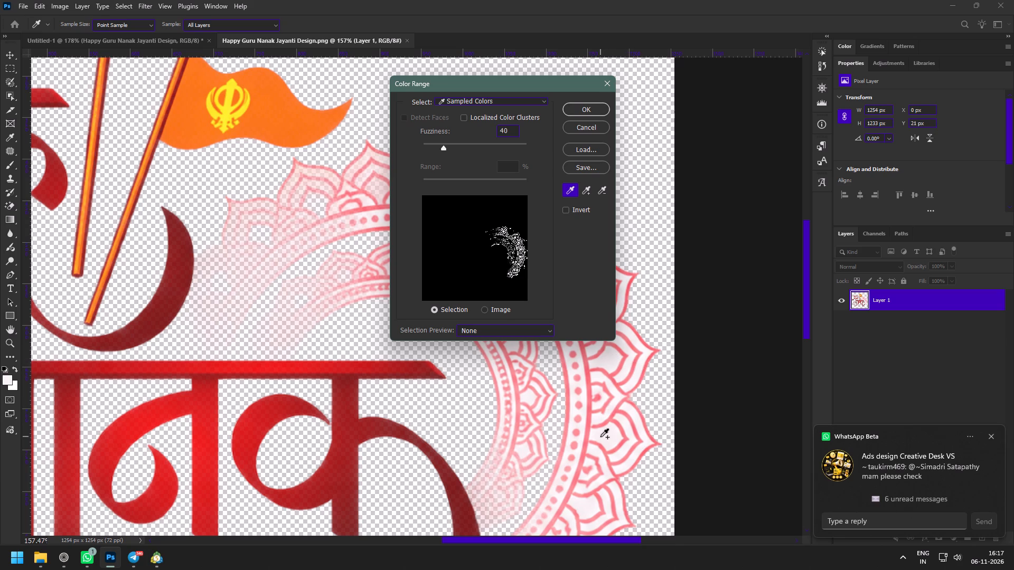
shift+click(600, 436)
shift+click(598, 455)
shift+click(574, 412)
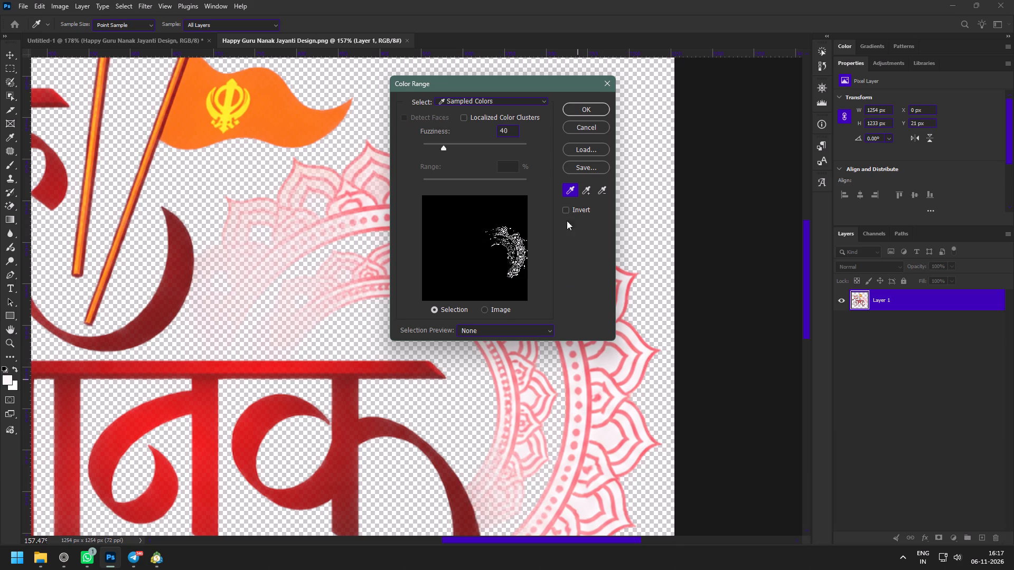
click(588, 110)
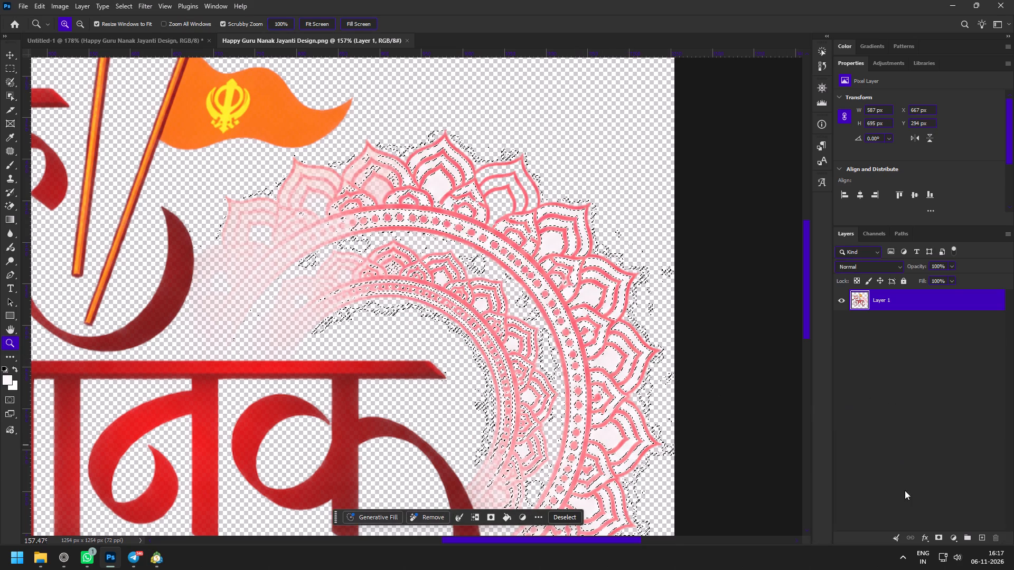
Hide the selected whitish mandala fill with an inverted layer mask and save the smart object.
click(935, 538)
key(z)
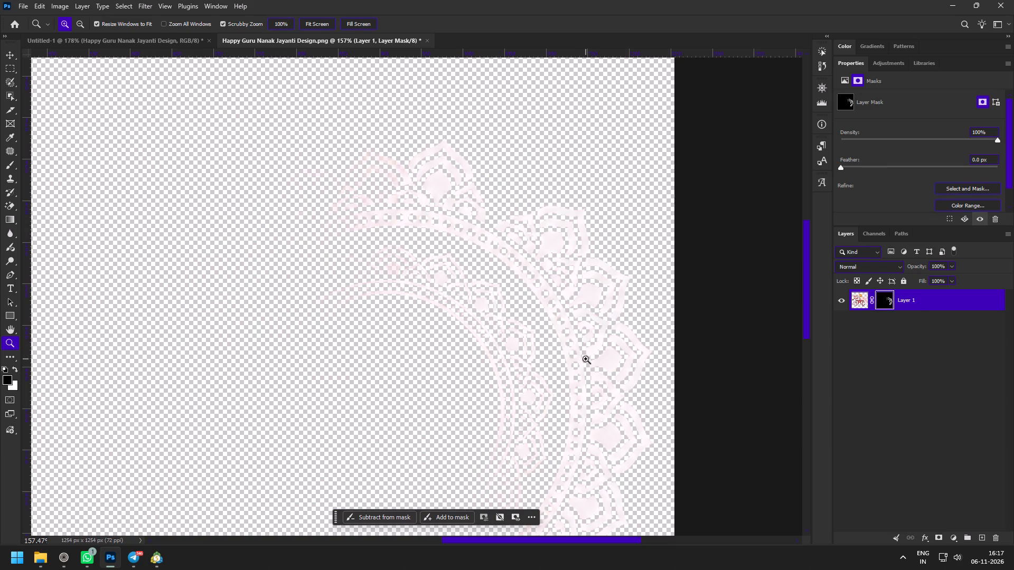
key(ctrl+i)
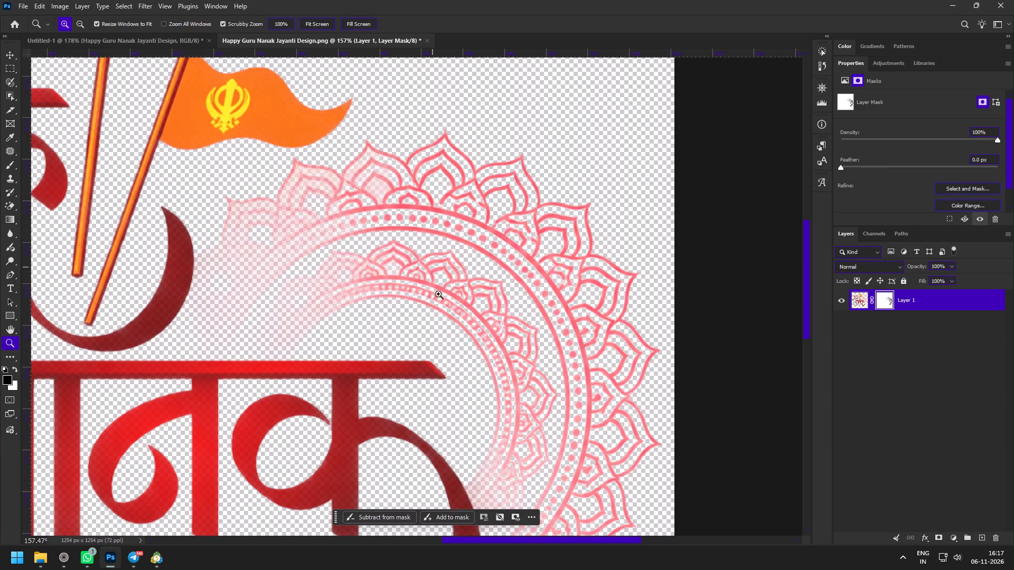
key(z)
drag(482, 312, 436, 273)
key(space)
key(space)
key(space)
drag(447, 322, 505, 286)
key(ctrl+s)
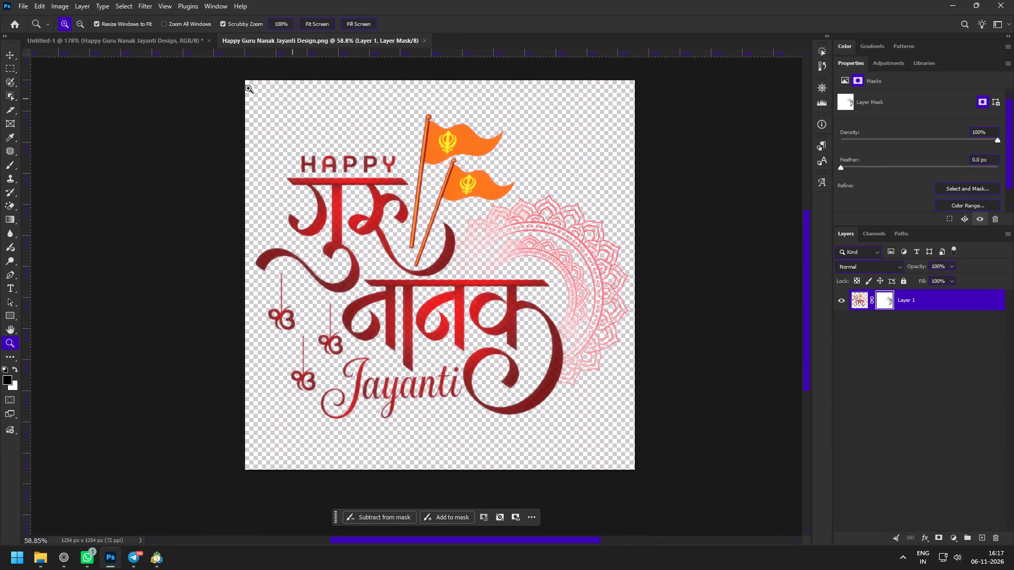
Return to the poster and examine the cleaned lettering beside the portrait, the overall layout and the HAPPY GURU NANAK JAYANTI pill.
click(153, 39)
key(z)
drag(653, 334, 616, 307)
key(space)
key(space)
key(space)
key(space)
key(space)
key(space)
drag(644, 352, 592, 296)
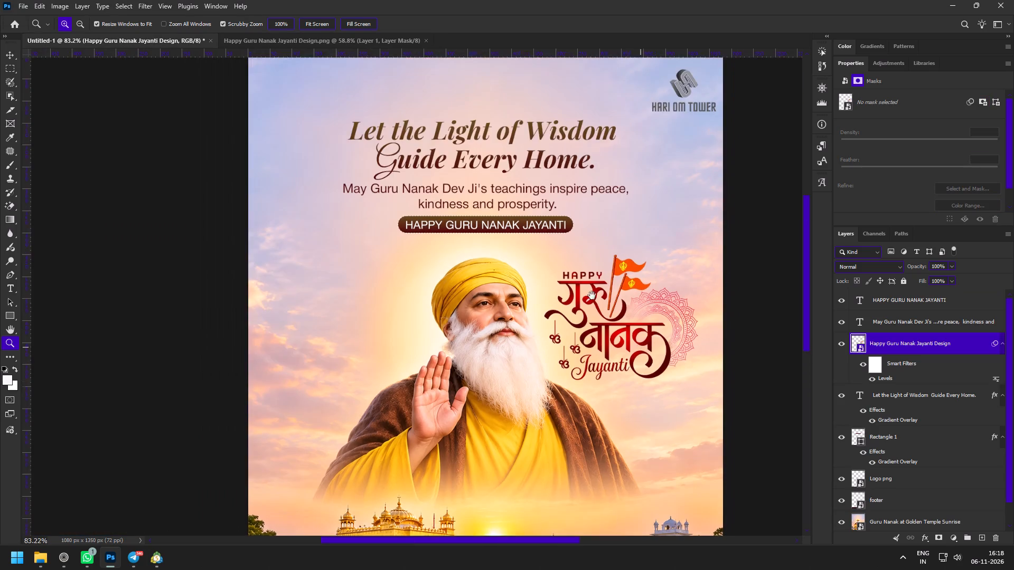
drag(592, 296, 553, 242)
drag(510, 229, 534, 245)
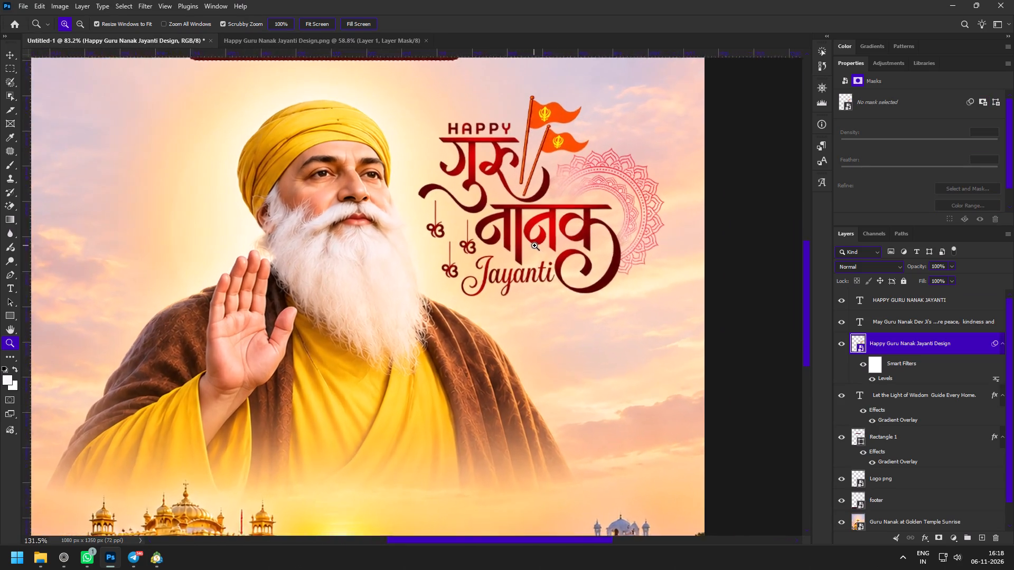
drag(534, 245, 514, 235)
key(space)
key(space)
drag(479, 286, 521, 289)
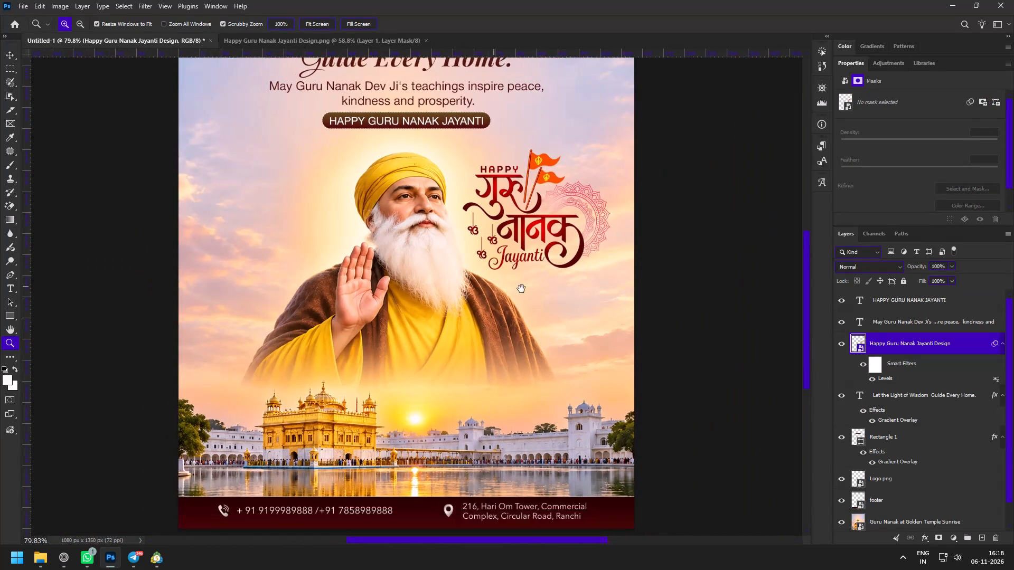
drag(521, 289, 524, 289)
key(space)
key(space)
drag(559, 225, 542, 267)
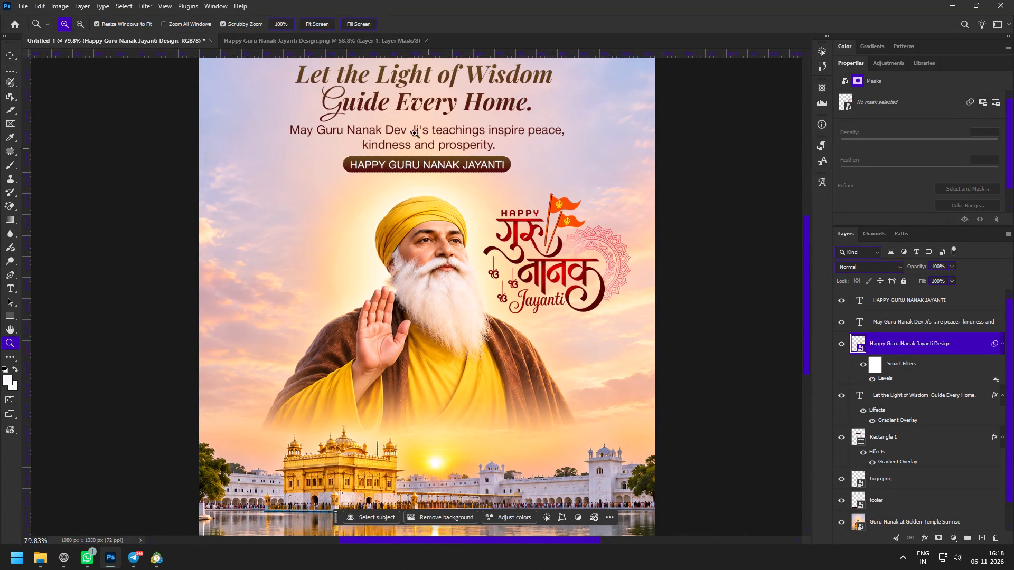
drag(415, 133, 443, 174)
key(v)
click(290, 189)
click(334, 191)
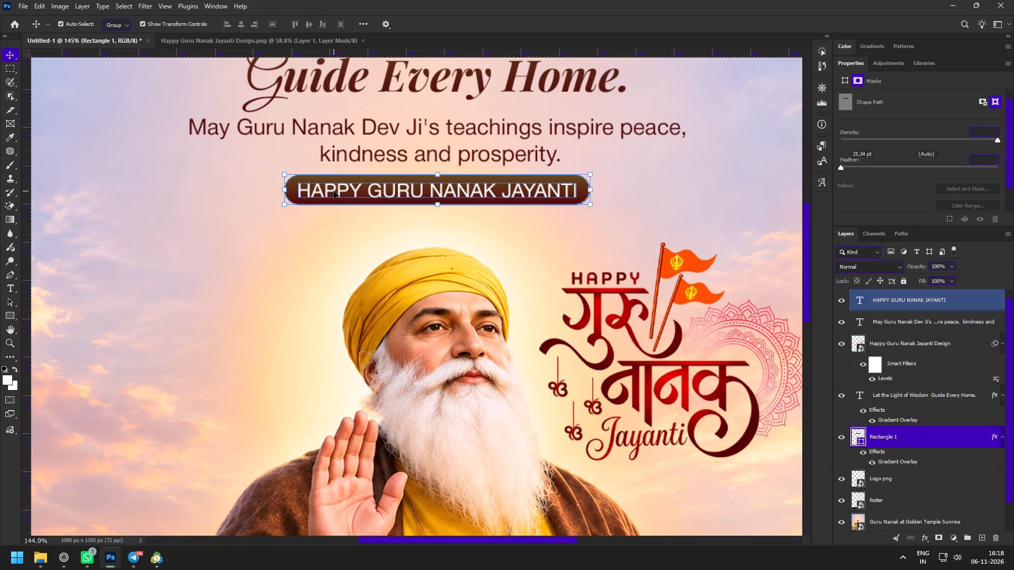
Switch to the browser and copy the lines "HARI OM TOWER" and "Pundag, Ranchi" from the Hari om tower Google Docs document.
click(63, 558)
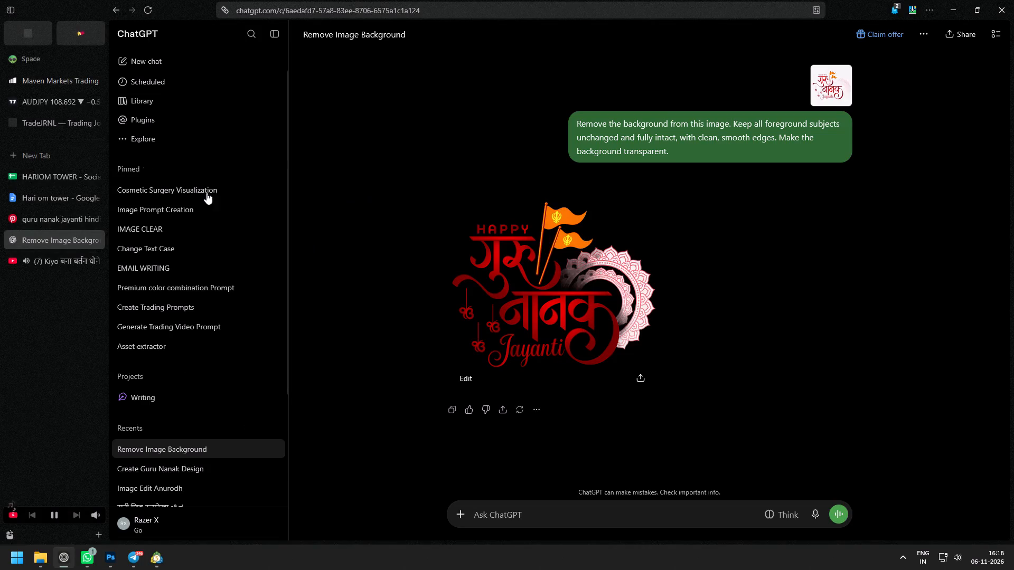
click(52, 195)
drag(372, 216, 446, 216)
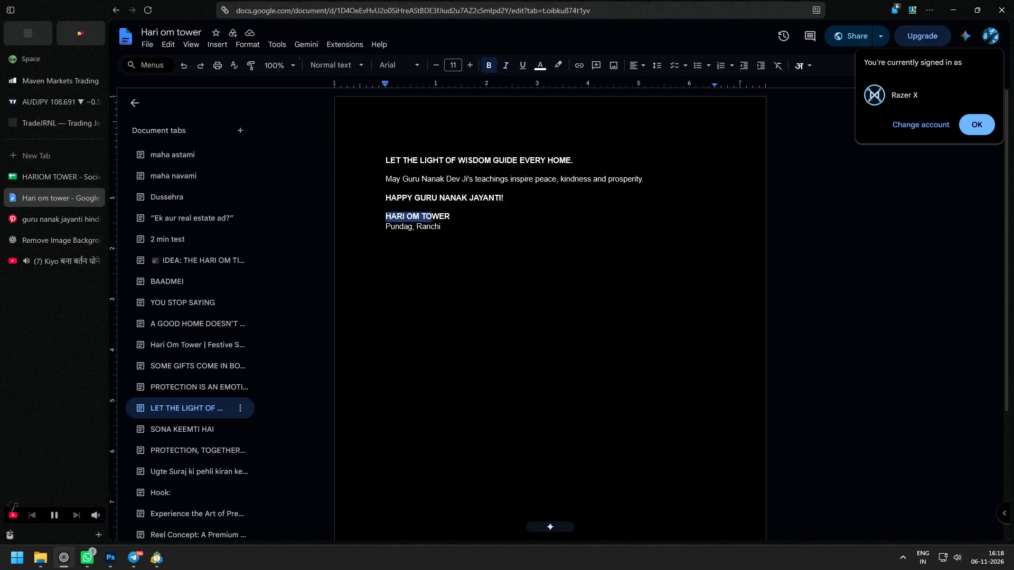
drag(446, 216, 460, 216)
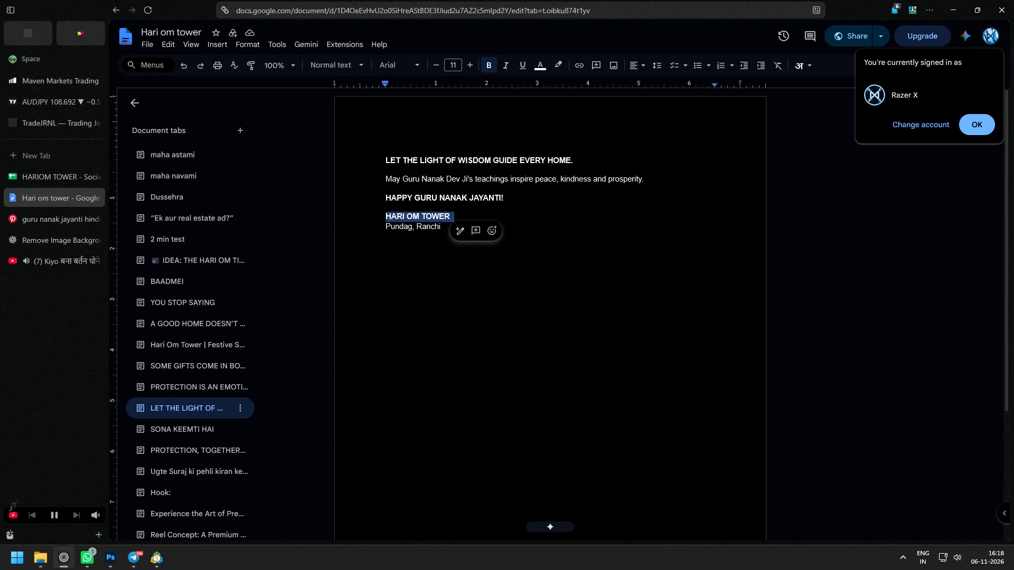
click(383, 223)
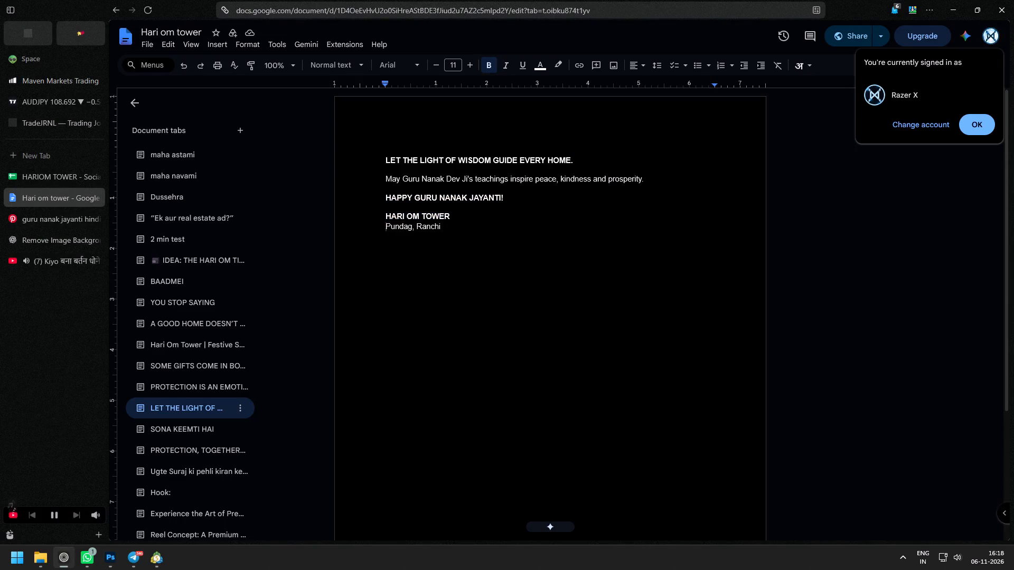
drag(444, 231, 367, 207)
click(381, 221)
drag(377, 215, 443, 230)
key(ctrl+c)
click(62, 241)
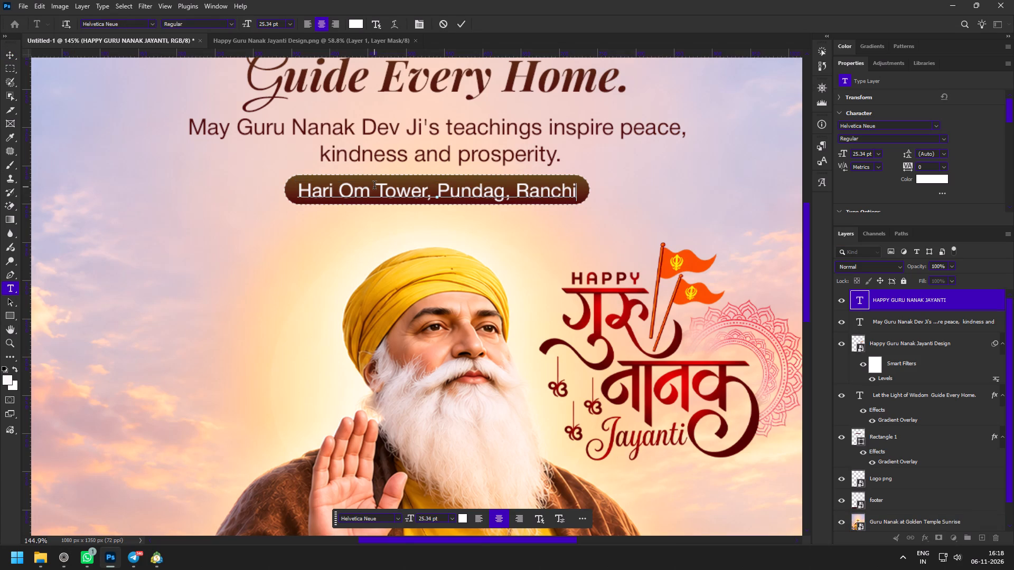
key(ctrl+Return)
Examine the overall poster layout with the location text in the pill below the teachings message.
key(z)
drag(371, 275, 338, 258)
key(space)
key(space)
key(space)
drag(358, 336, 446, 329)
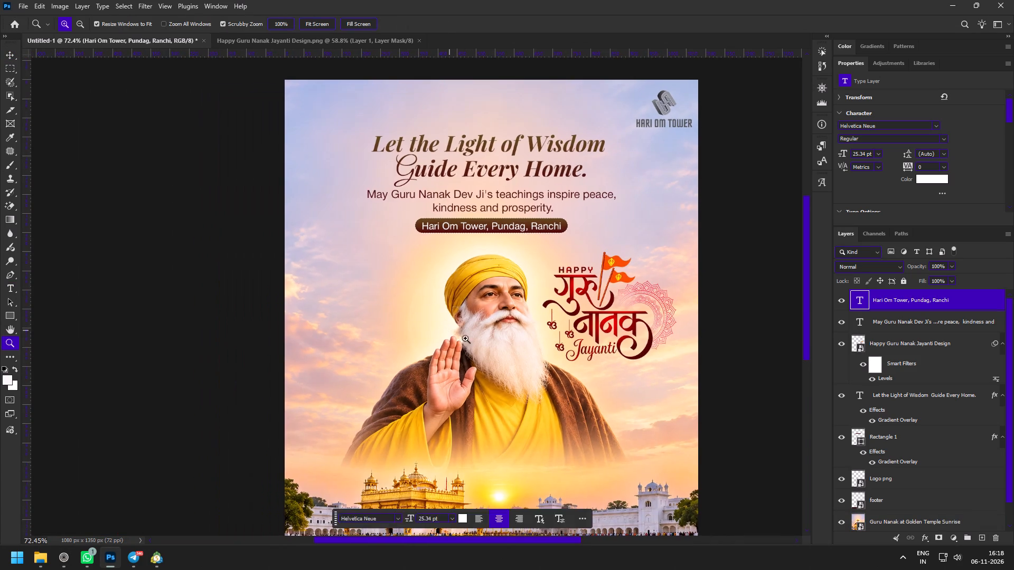
drag(478, 342, 455, 326)
key(space)
key(space)
drag(472, 360, 474, 321)
drag(510, 162, 533, 201)
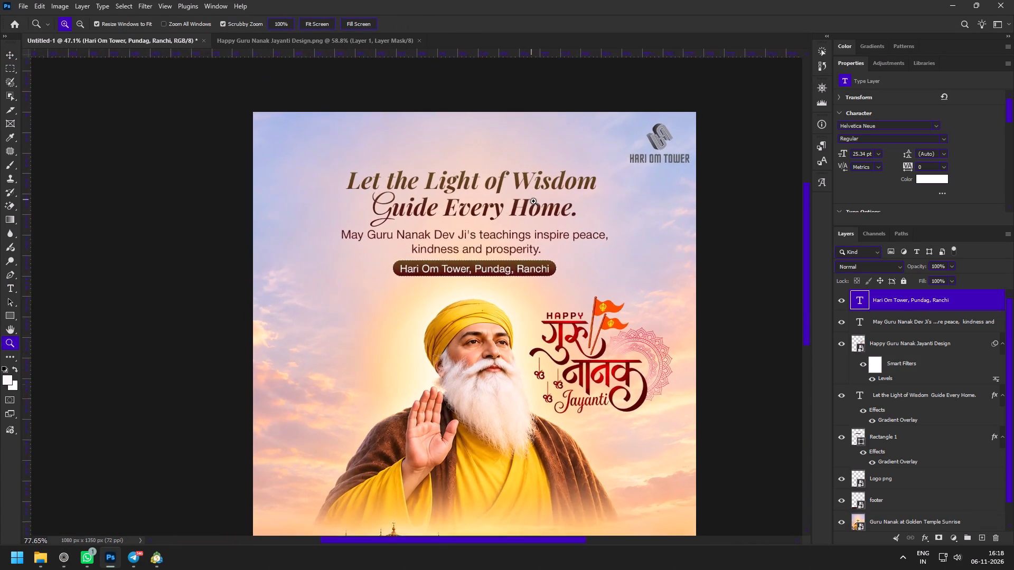
drag(533, 201, 534, 201)
Select the location text together with its pill and align their vertical and horizontal centres.
drag(497, 197, 512, 223)
drag(337, 305, 355, 337)
key(v)
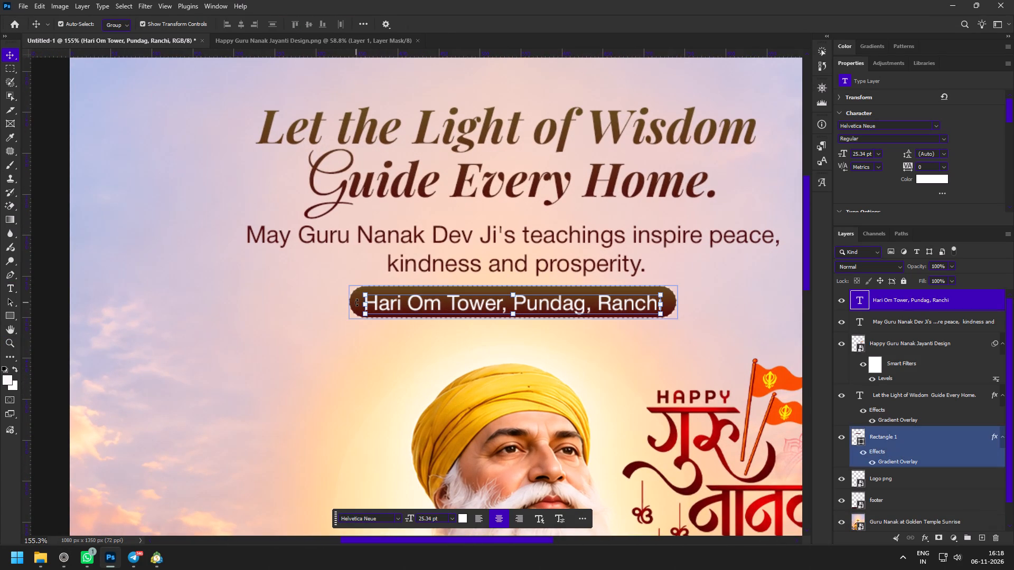
shift+click(351, 299)
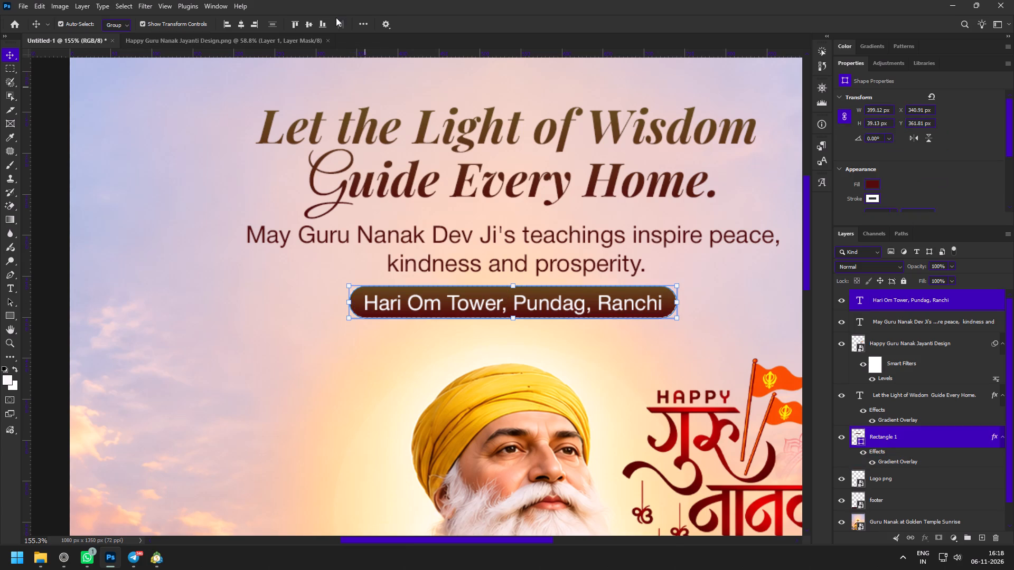
click(306, 22)
click(243, 22)
Move the location pill and its text straight down onto the water below the Golden Temple, just above the footer.
key(z)
drag(489, 367, 437, 314)
key(space)
key(space)
key(space)
key(space)
key(space)
key(space)
key(space)
key(space)
drag(471, 374, 454, 174)
key(v)
drag(502, 145, 491, 367)
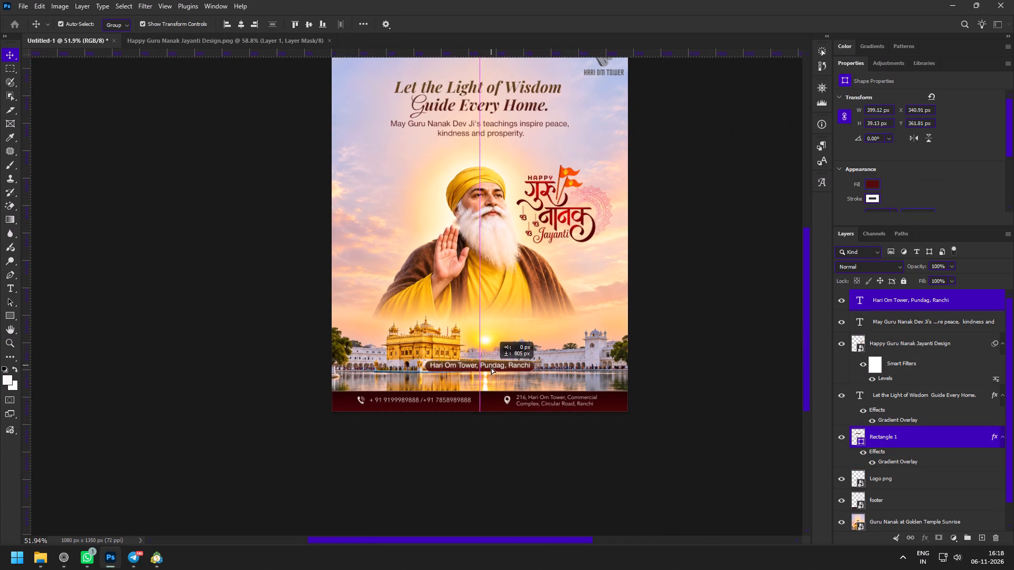
drag(491, 367, 492, 375)
Scale up the location pill with its text until the pill is about 472 px wide and 46 px high.
key(z)
drag(504, 325, 540, 393)
key(v)
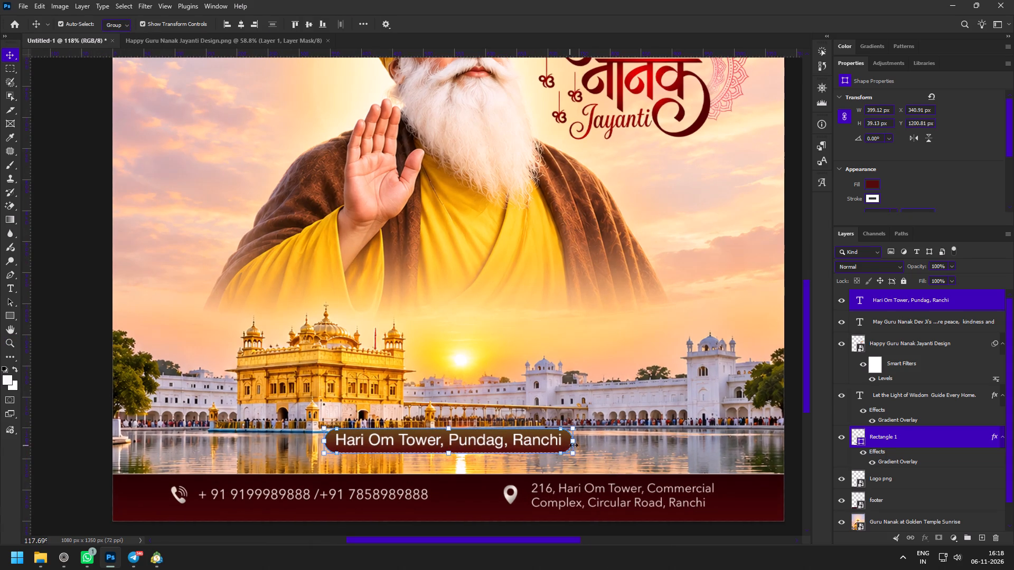
drag(575, 443, 606, 439)
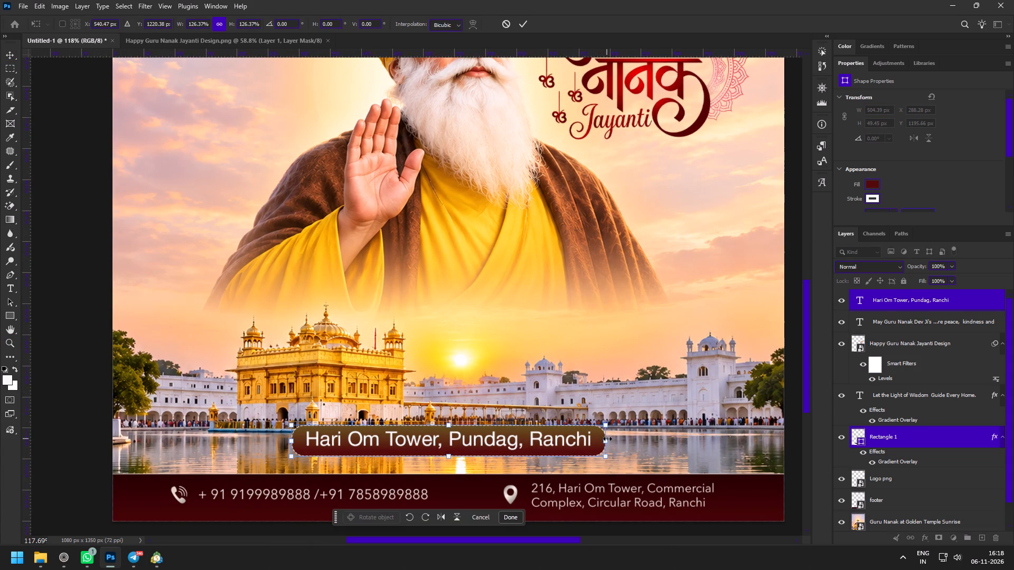
drag(608, 440, 598, 441)
click(521, 24)
Move the headline and teachings message together slightly down and scale both to about 108% around their centre.
key(z)
drag(486, 314, 470, 309)
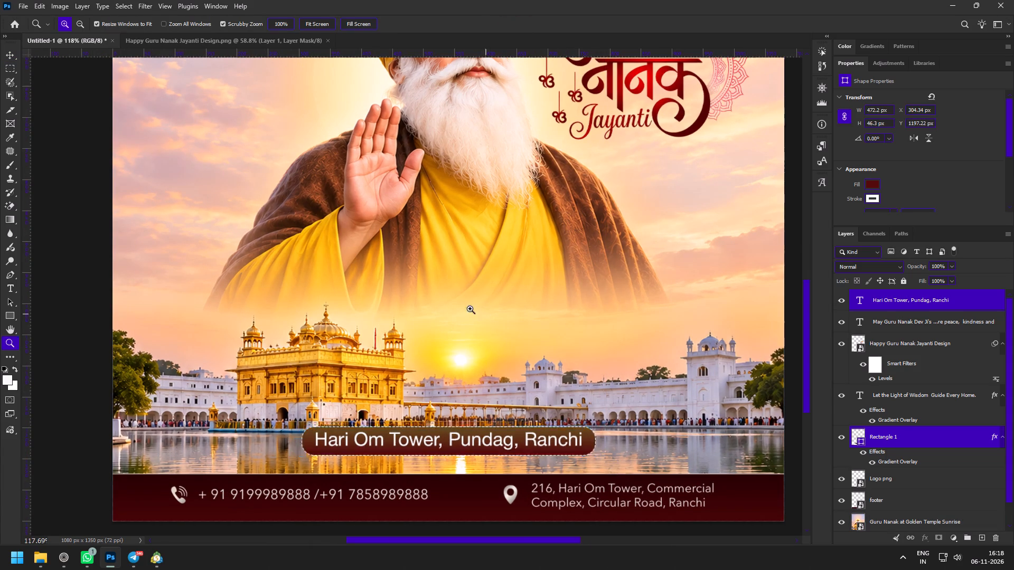
drag(470, 309, 450, 296)
key(space)
key(space)
key(space)
drag(466, 282, 464, 351)
drag(458, 181, 467, 198)
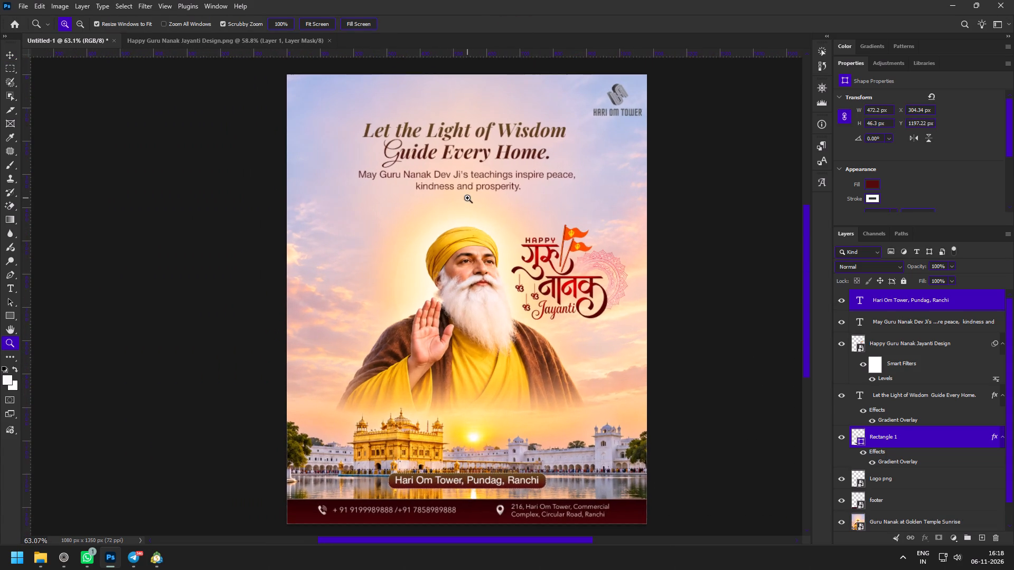
drag(476, 139, 500, 181)
key(v)
click(466, 126)
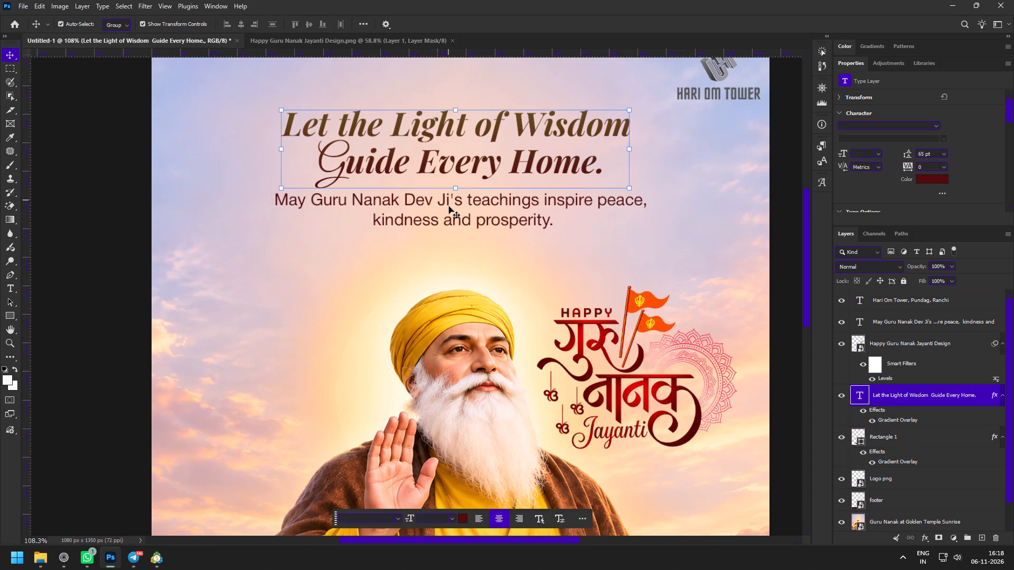
shift+click(449, 206)
drag(495, 207, 496, 229)
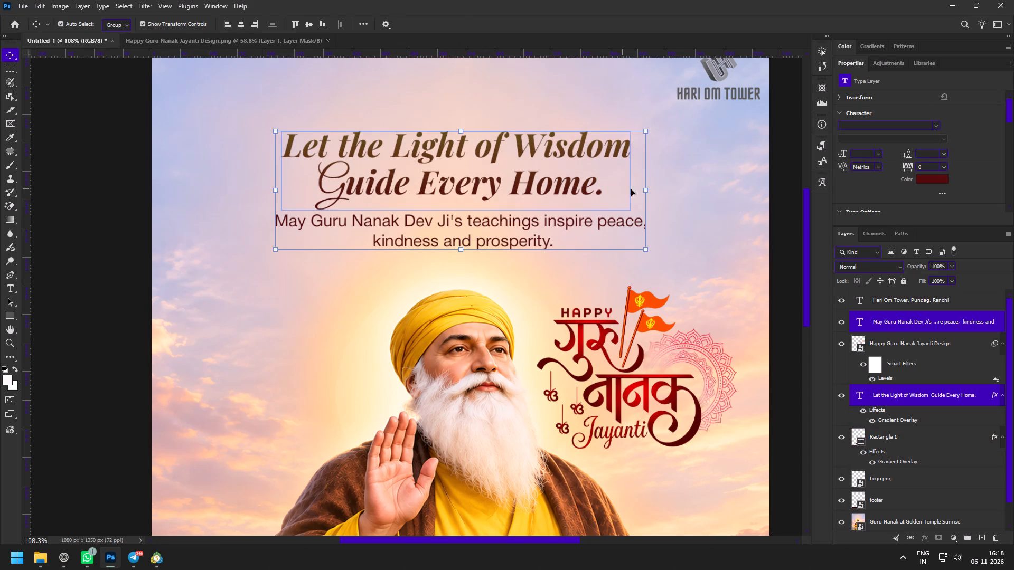
drag(651, 190, 666, 193)
click(600, 198)
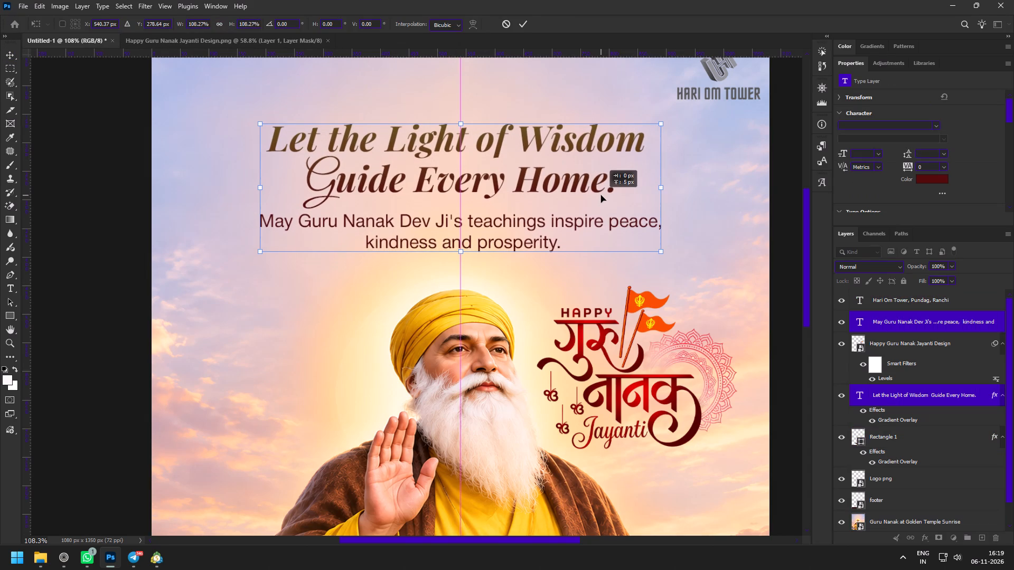
click(517, 19)
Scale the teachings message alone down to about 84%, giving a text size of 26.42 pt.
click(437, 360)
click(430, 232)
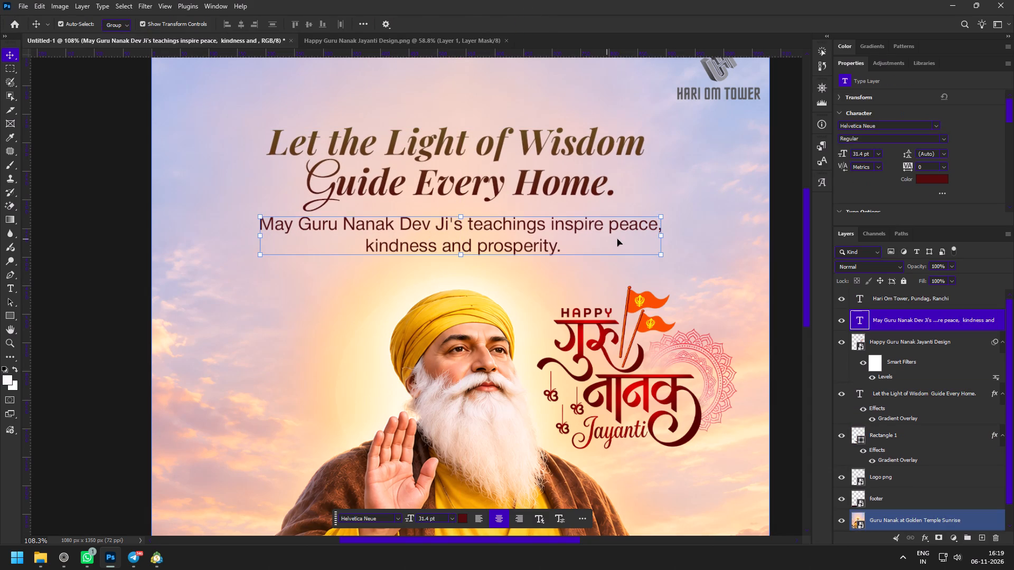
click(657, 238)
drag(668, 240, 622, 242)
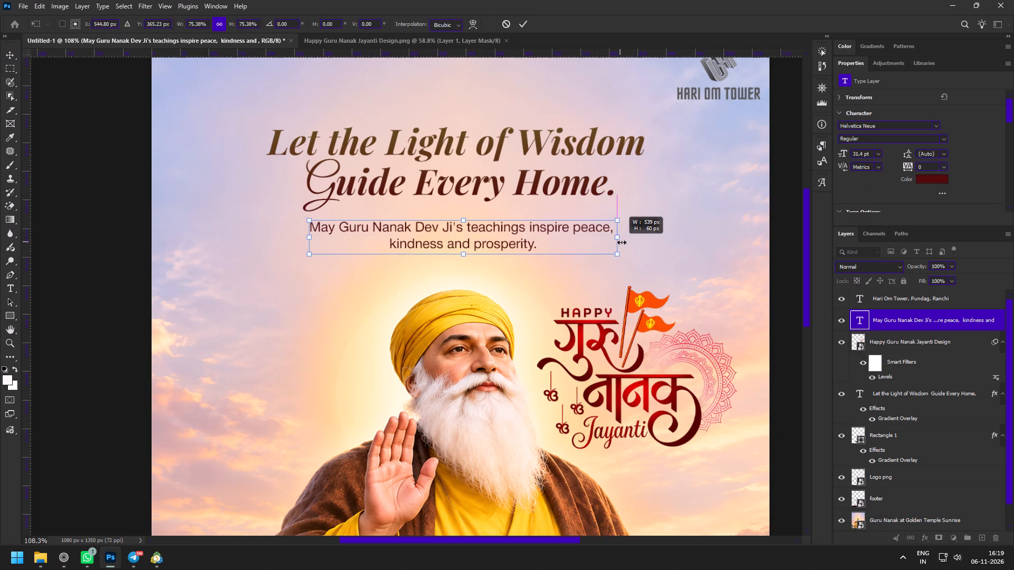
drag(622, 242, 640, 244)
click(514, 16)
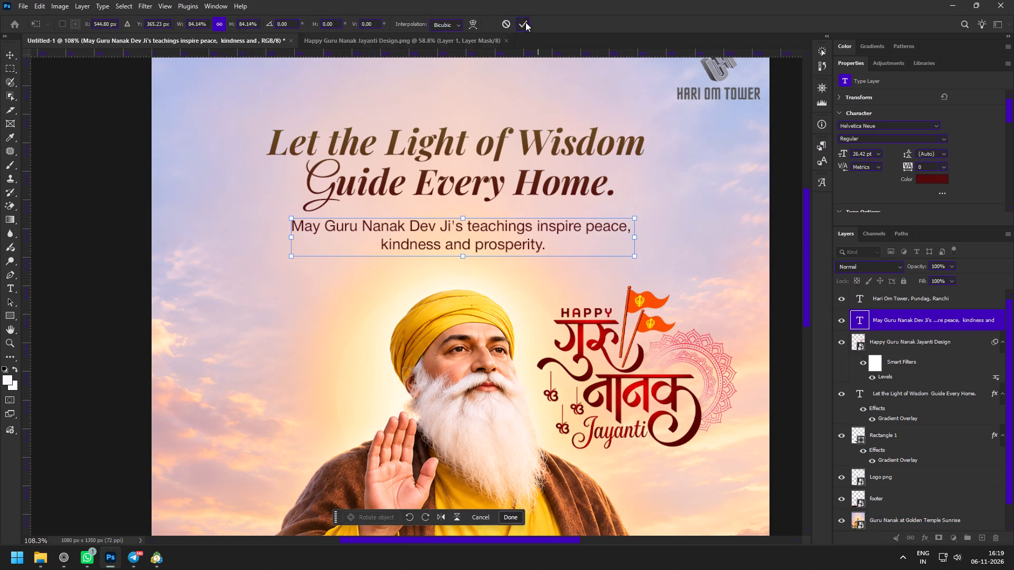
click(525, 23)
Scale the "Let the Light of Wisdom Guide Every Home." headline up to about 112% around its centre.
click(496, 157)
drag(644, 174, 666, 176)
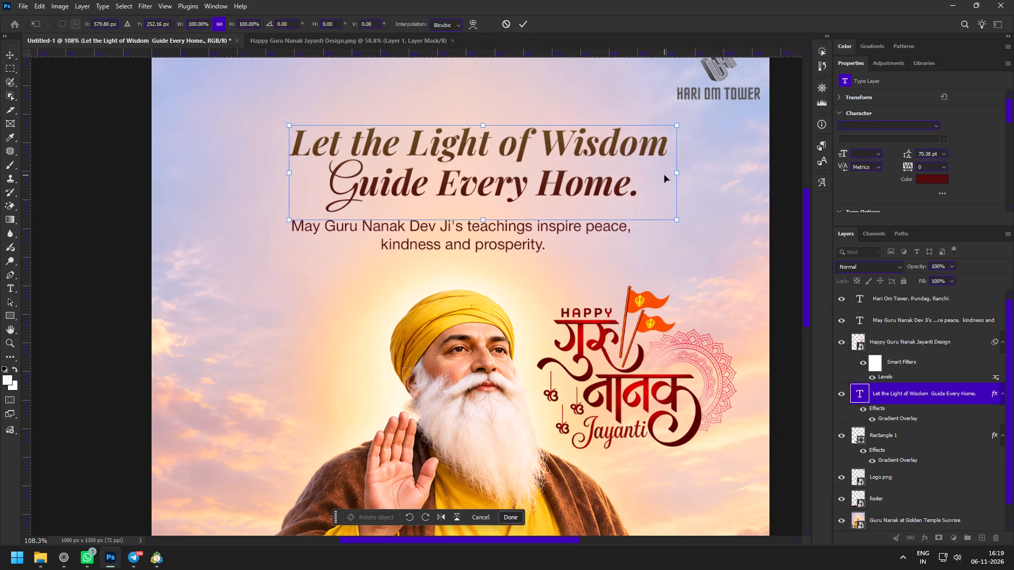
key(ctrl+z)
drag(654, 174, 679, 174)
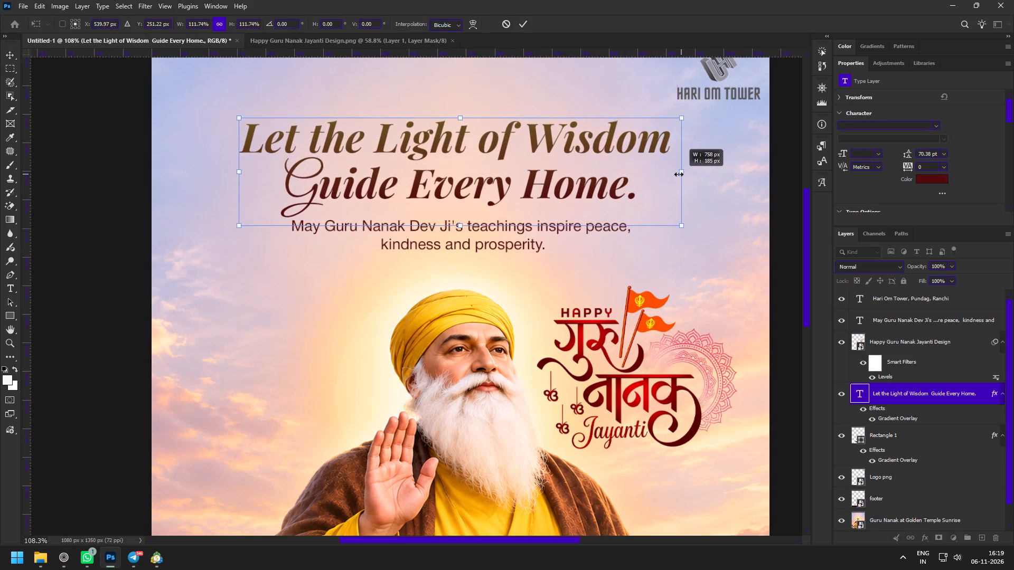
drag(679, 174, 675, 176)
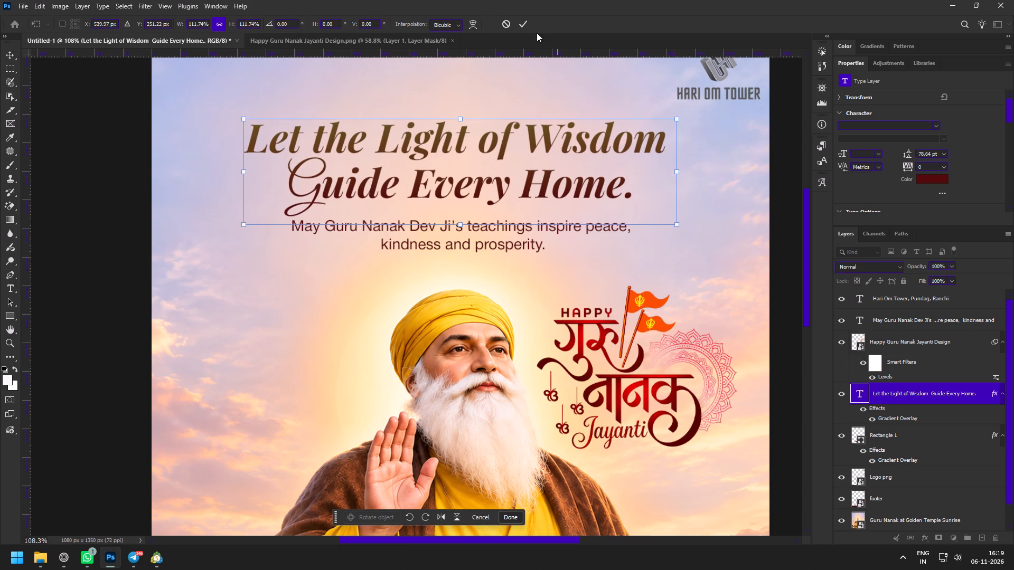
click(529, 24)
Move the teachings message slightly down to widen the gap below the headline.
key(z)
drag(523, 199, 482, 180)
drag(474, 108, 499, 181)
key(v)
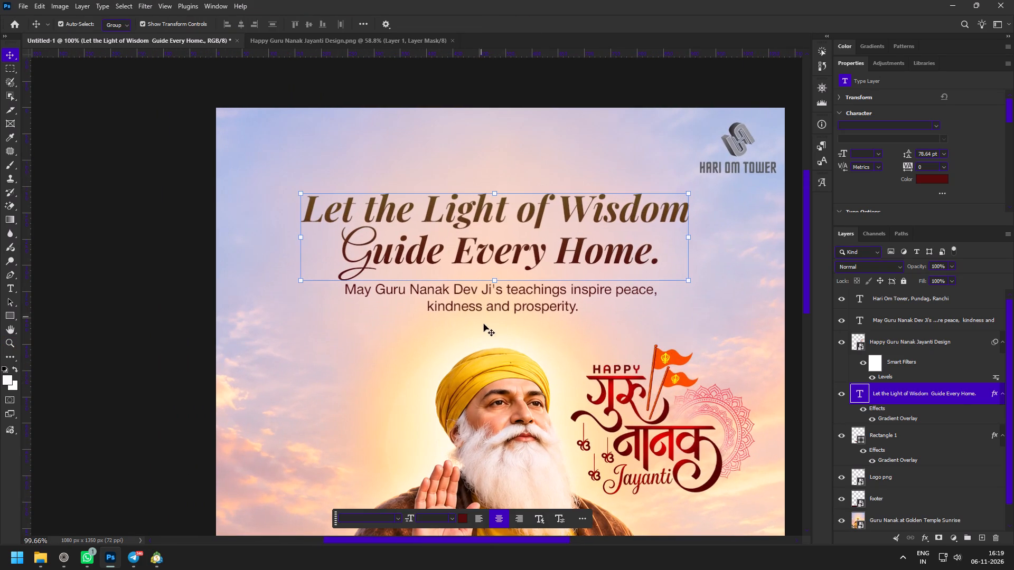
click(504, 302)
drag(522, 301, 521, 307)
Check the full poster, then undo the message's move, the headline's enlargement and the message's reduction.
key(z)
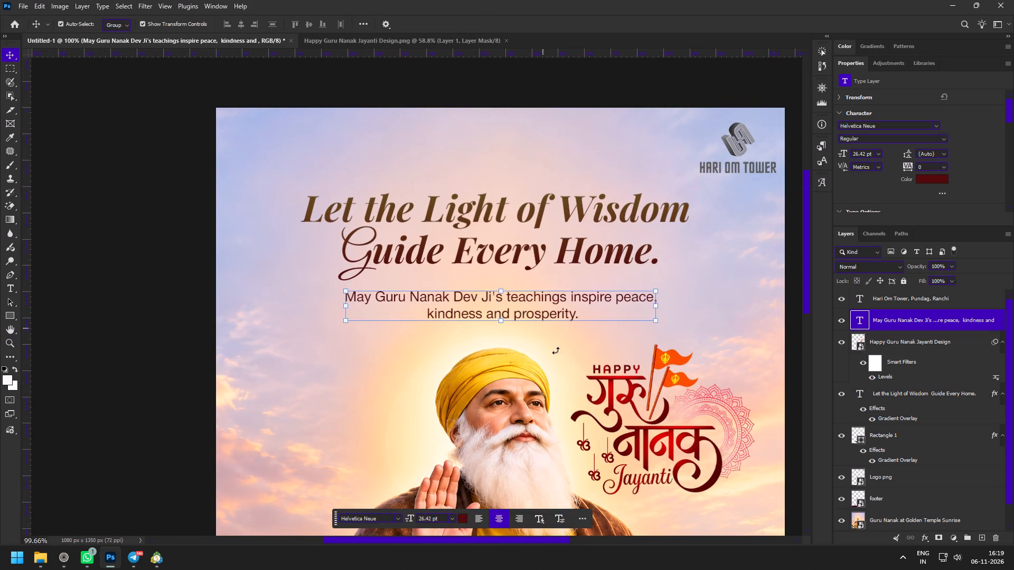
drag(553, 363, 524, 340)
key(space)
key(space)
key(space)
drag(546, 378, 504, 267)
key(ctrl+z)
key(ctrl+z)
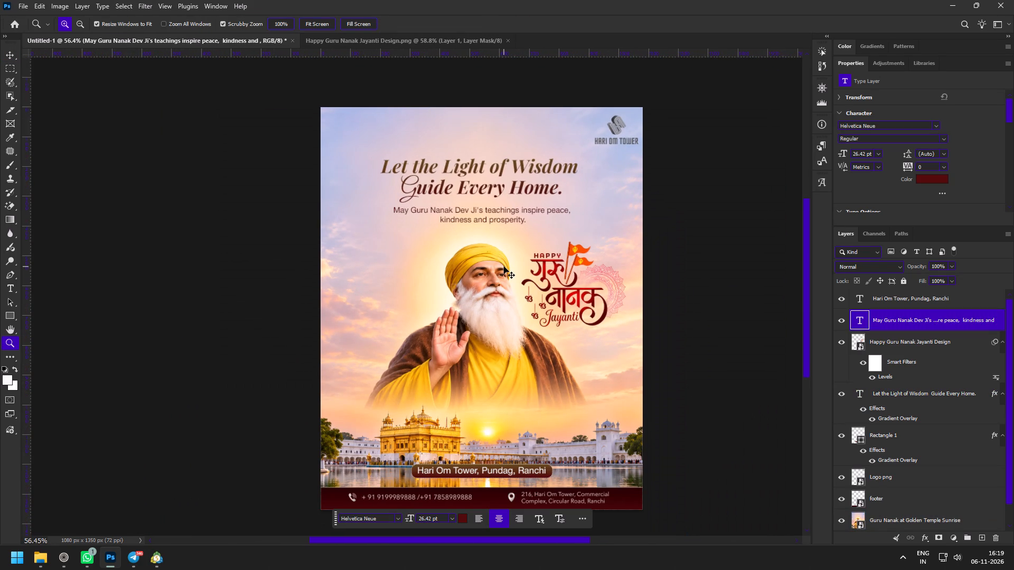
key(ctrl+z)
Move the headline slightly up, keeping it horizontally centred, to widen the gap above the teachings message.
key(z)
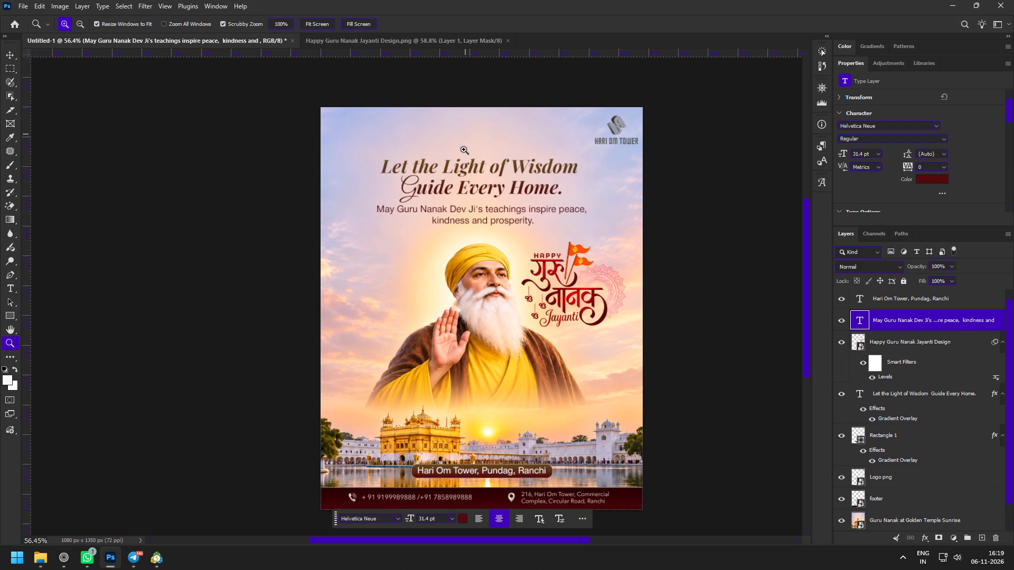
drag(464, 134, 492, 178)
key(v)
click(486, 207)
drag(504, 225, 504, 218)
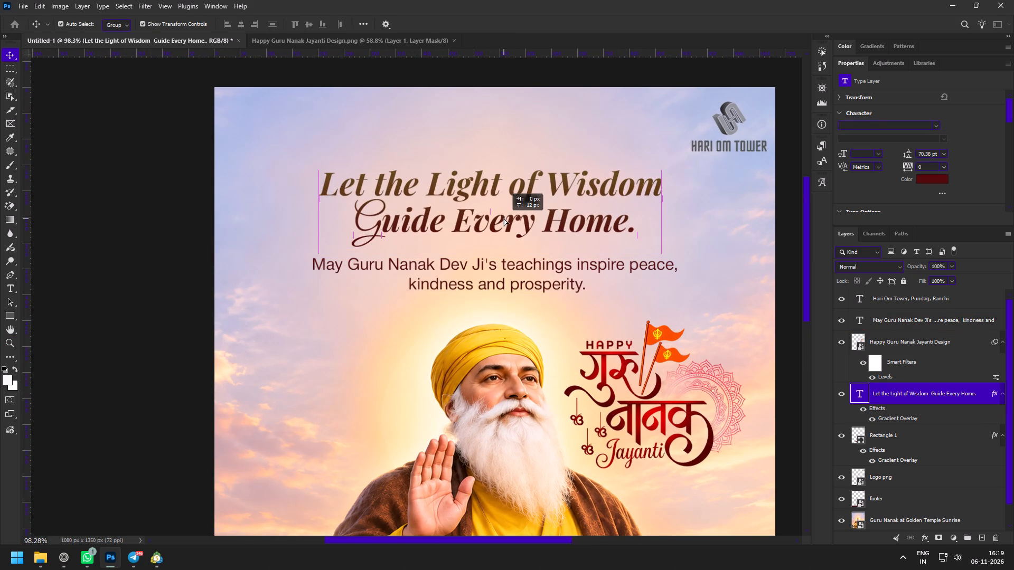
drag(504, 218, 504, 220)
Examine the spacing and size balance of the headline and teachings message above the portrait.
key(z)
drag(526, 313, 505, 294)
key(space)
key(space)
drag(515, 322, 502, 304)
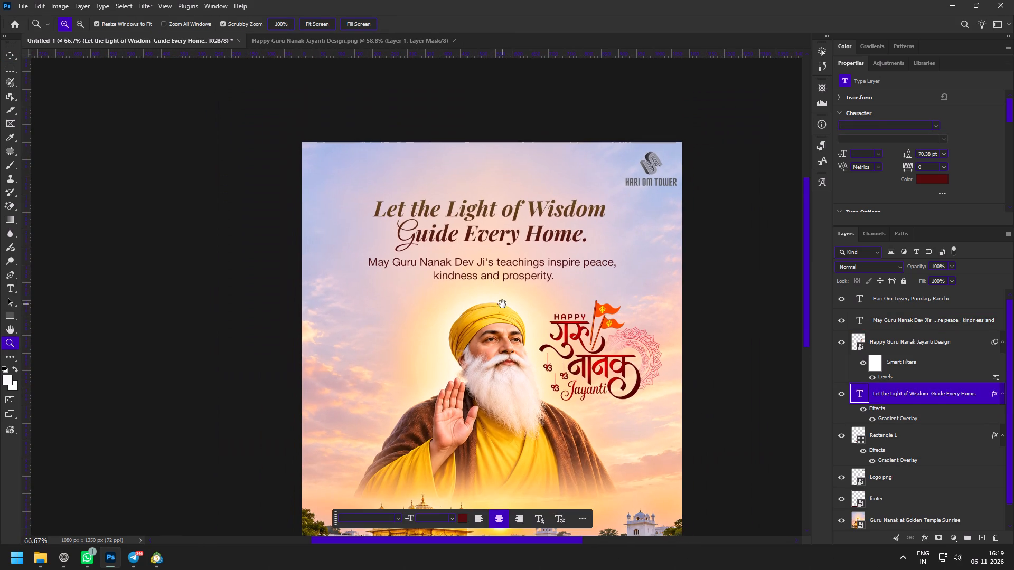
drag(477, 169, 494, 189)
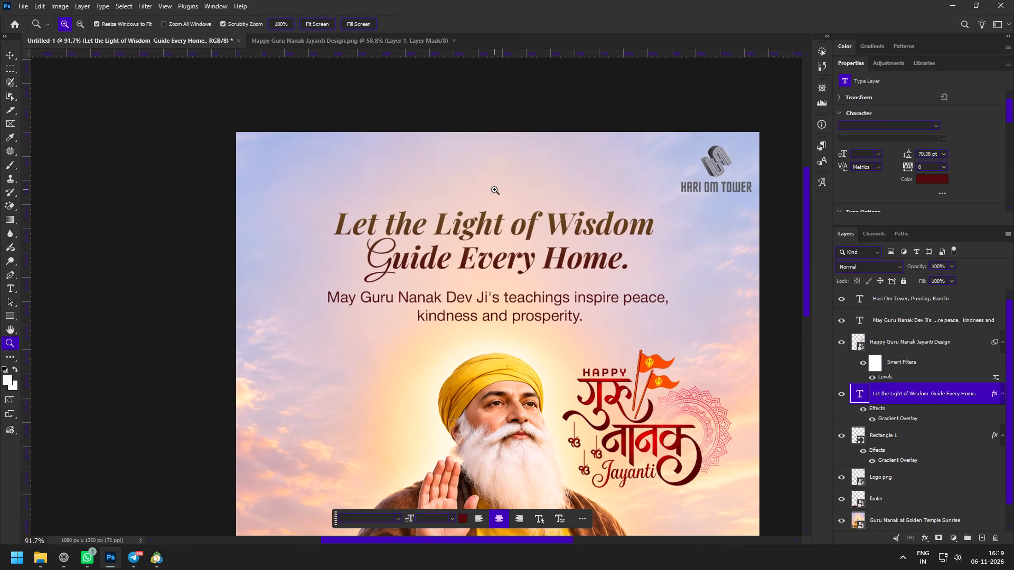
key(space)
key(space)
key(space)
key(space)
drag(457, 279, 454, 240)
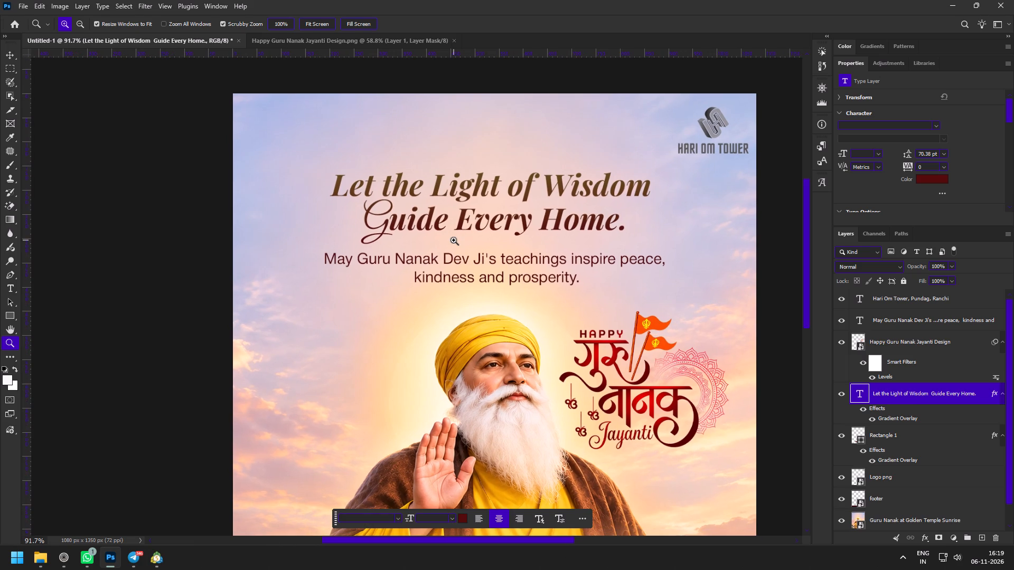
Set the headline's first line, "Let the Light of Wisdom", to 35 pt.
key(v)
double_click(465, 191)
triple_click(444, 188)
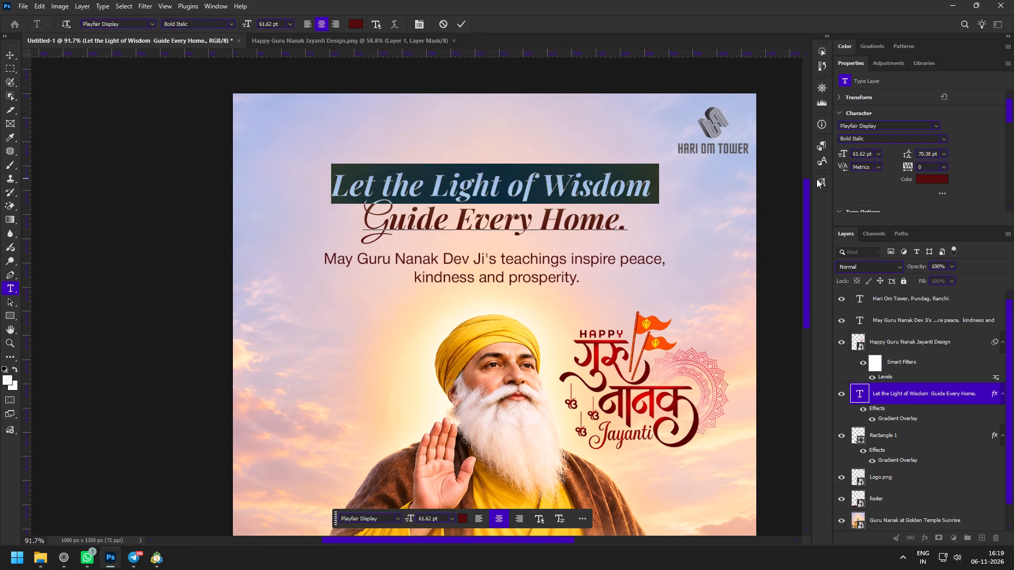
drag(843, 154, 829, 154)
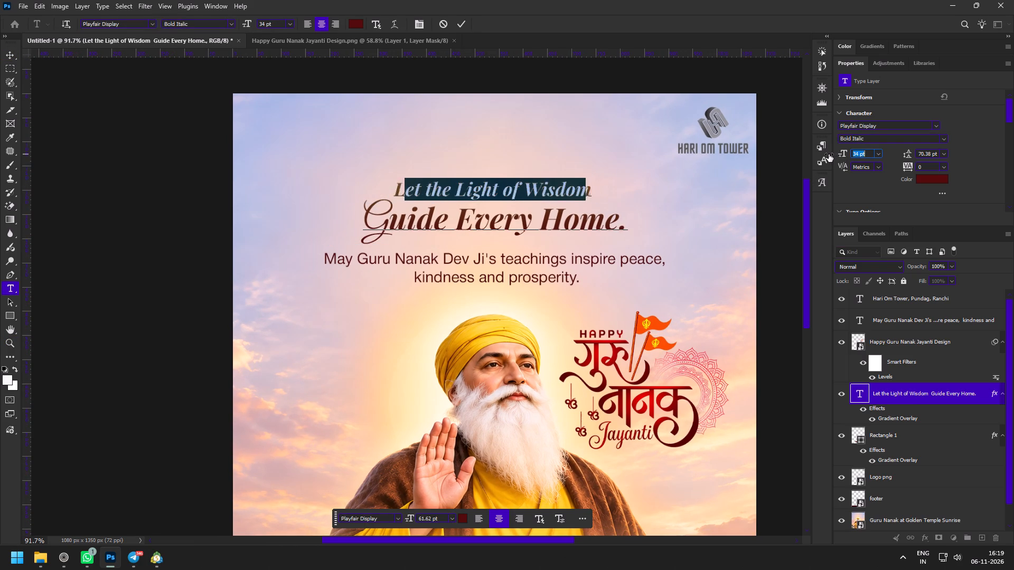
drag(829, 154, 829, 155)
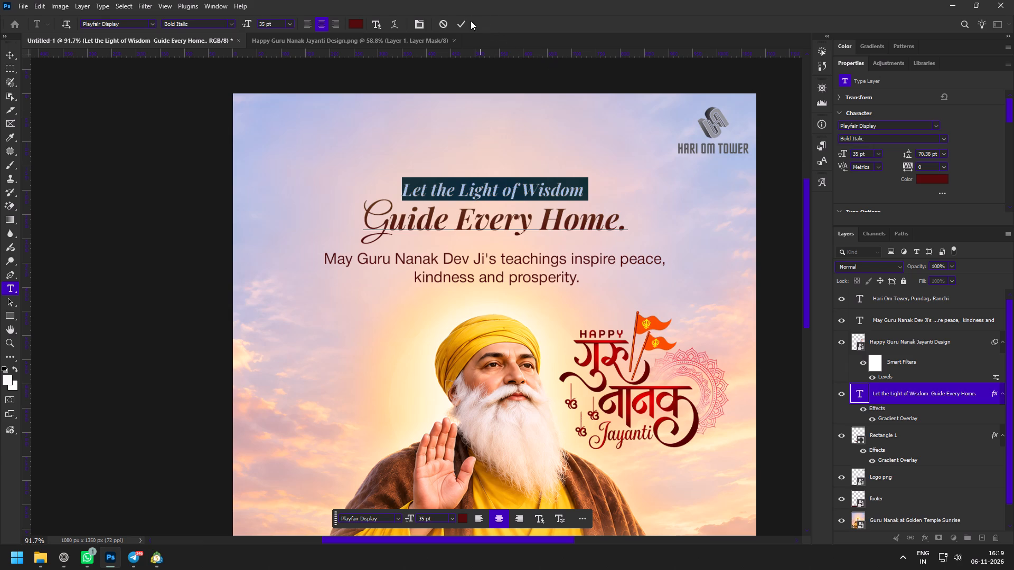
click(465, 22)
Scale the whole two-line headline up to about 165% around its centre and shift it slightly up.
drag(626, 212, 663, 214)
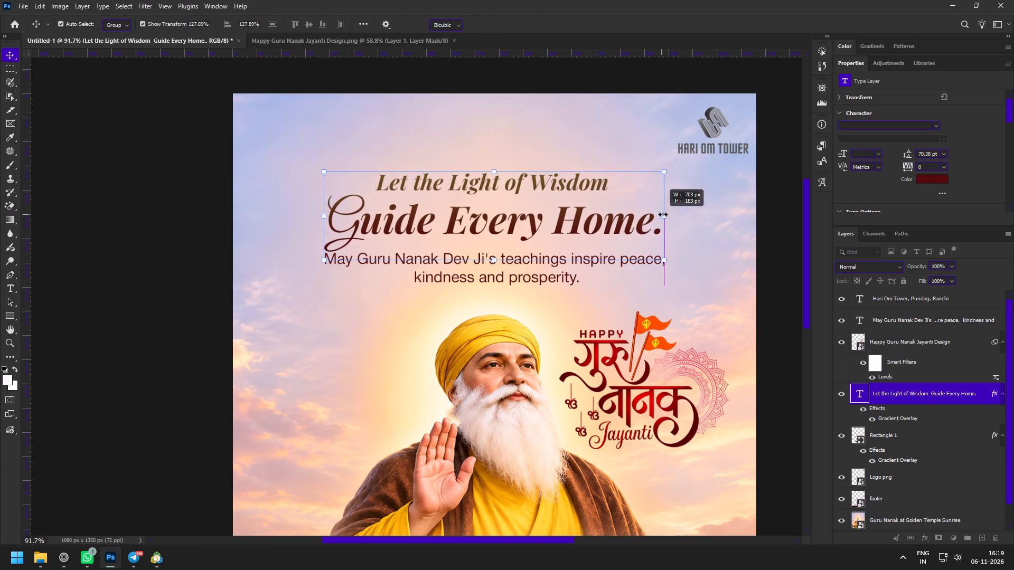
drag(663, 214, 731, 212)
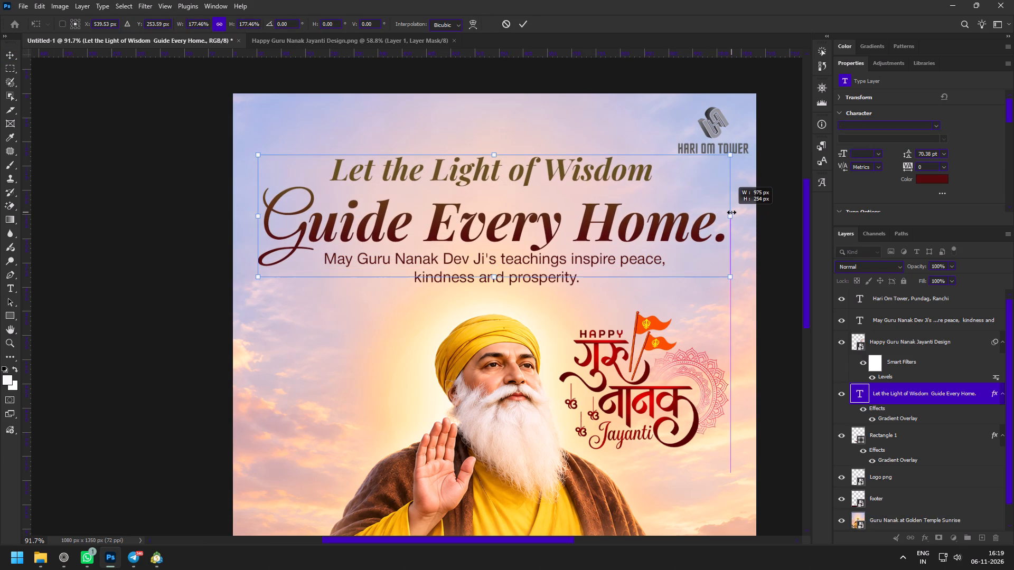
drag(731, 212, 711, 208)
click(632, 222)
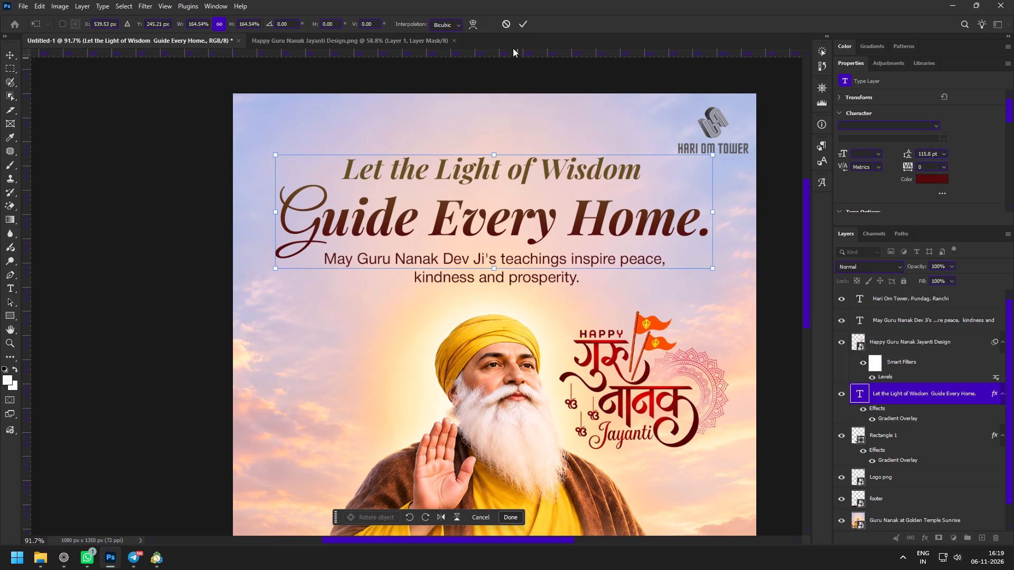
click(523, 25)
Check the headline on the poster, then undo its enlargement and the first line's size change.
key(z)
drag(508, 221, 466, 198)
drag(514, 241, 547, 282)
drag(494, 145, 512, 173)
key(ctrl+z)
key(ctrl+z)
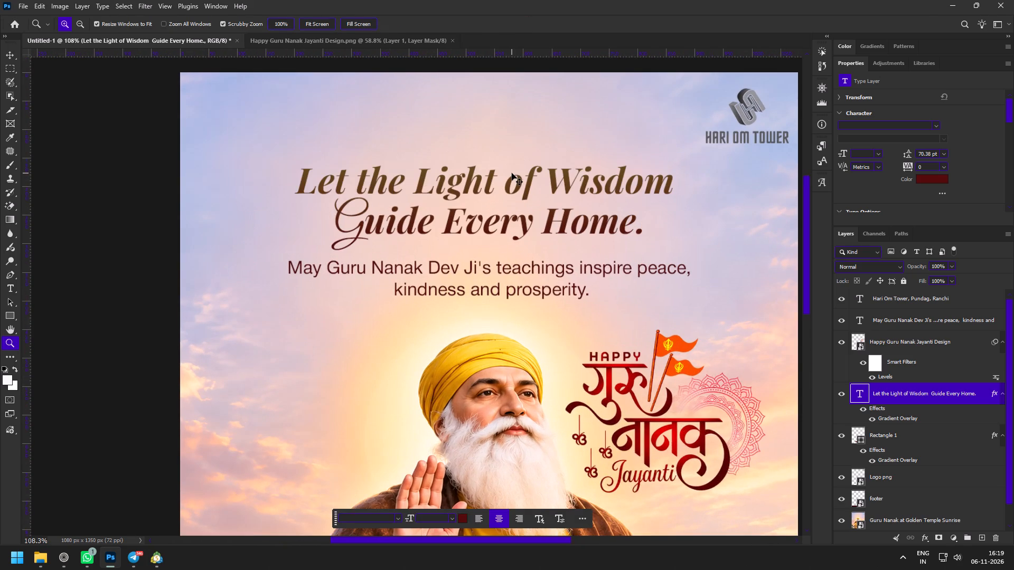
Set the headline's first line, "Let the Light of Wisdom", to 38 pt.
key(z)
drag(458, 175, 464, 186)
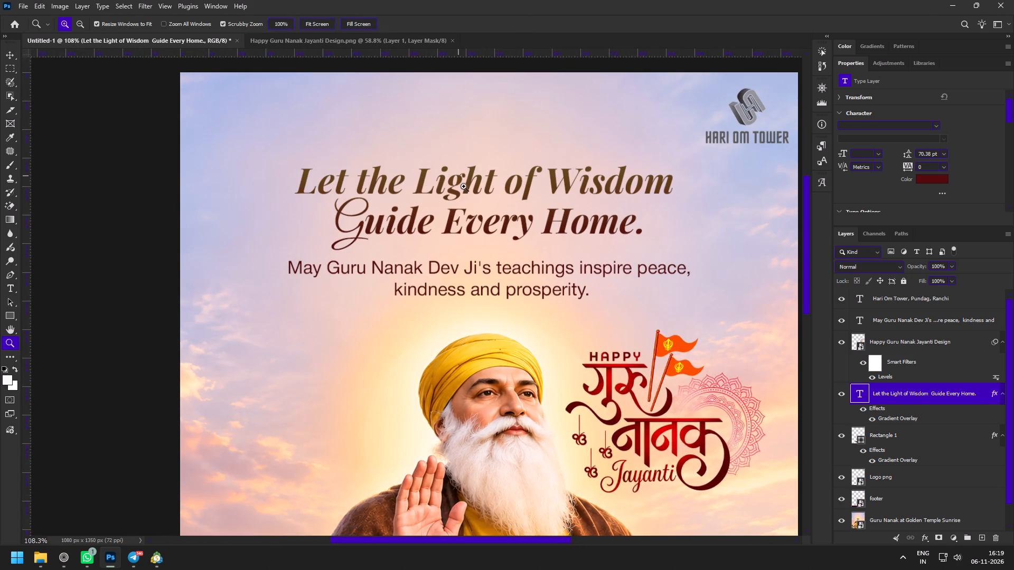
drag(464, 186, 468, 187)
key(v)
double_click(465, 187)
triple_click(536, 178)
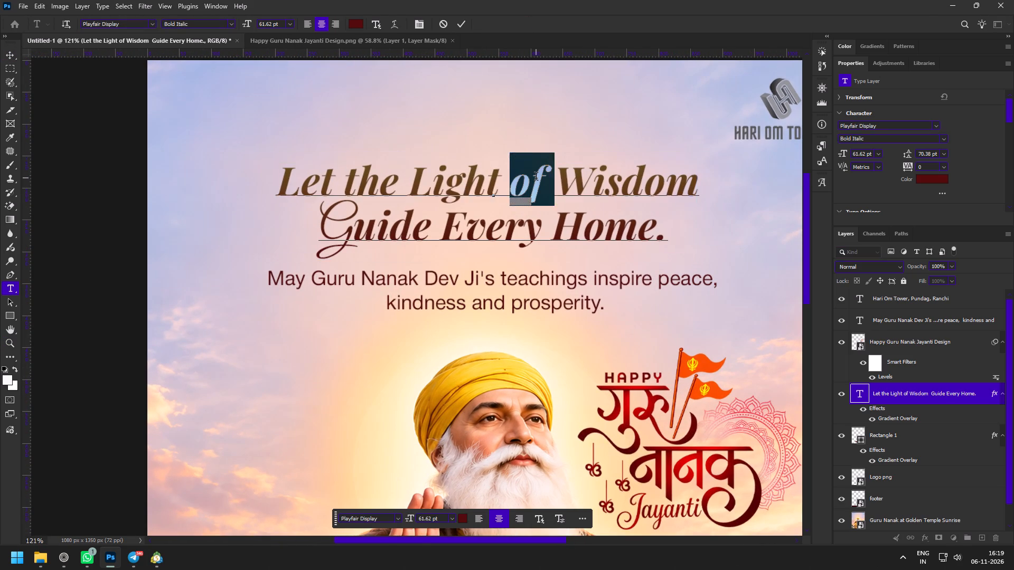
drag(843, 156, 831, 155)
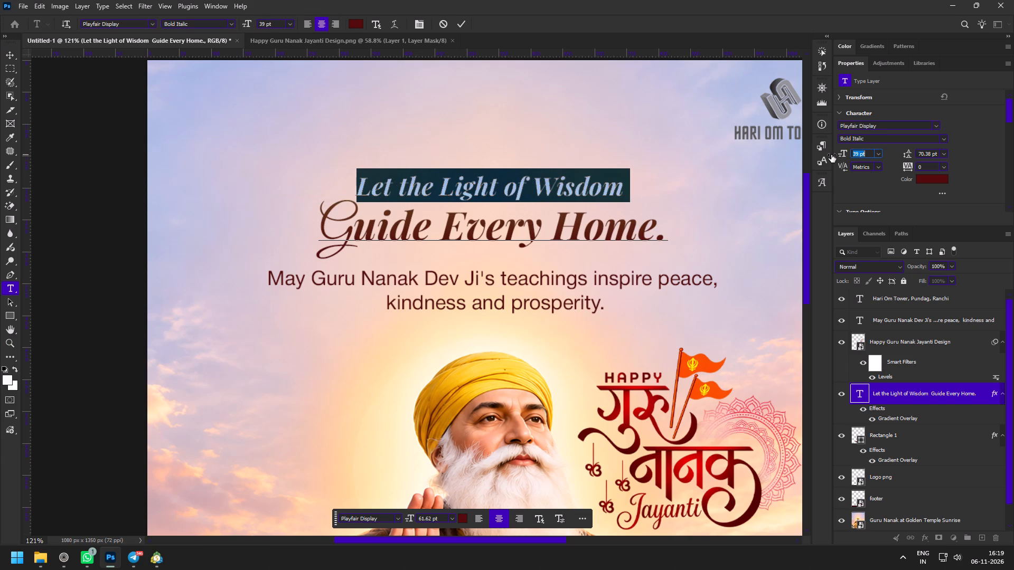
drag(831, 155, 831, 155)
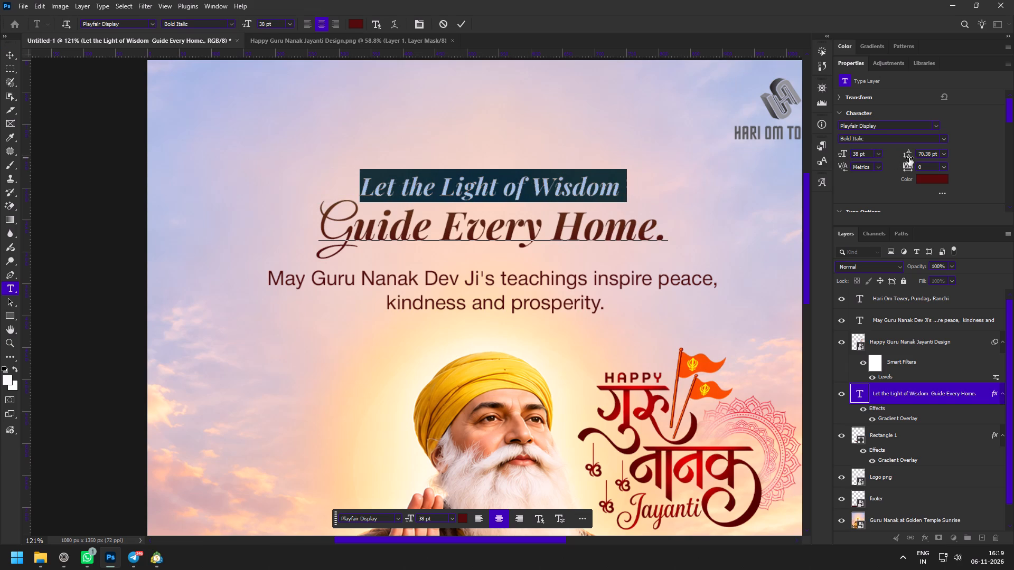
Set the line spacing of the whole two-line headline to 61 pt.
drag(910, 158, 899, 160)
key(ctrl+a)
drag(907, 155, 912, 156)
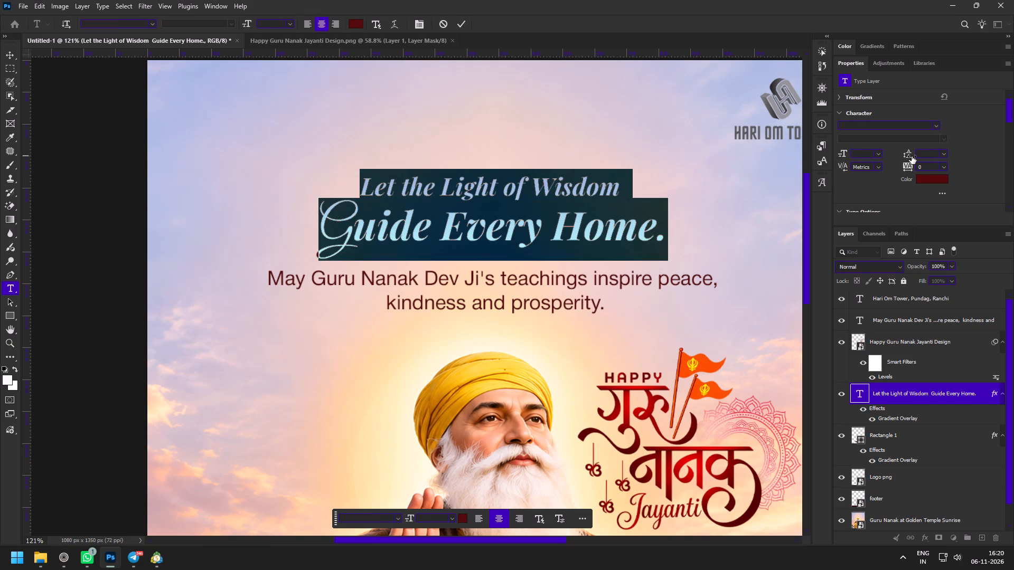
drag(912, 156, 894, 159)
click(908, 154)
drag(904, 154, 917, 155)
click(948, 156)
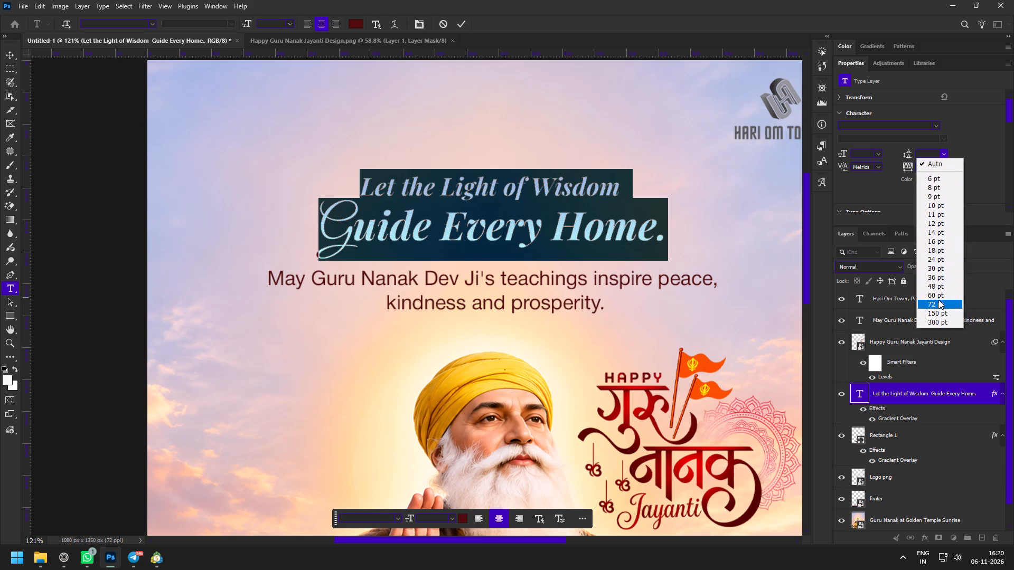
click(938, 300)
drag(908, 157, 914, 159)
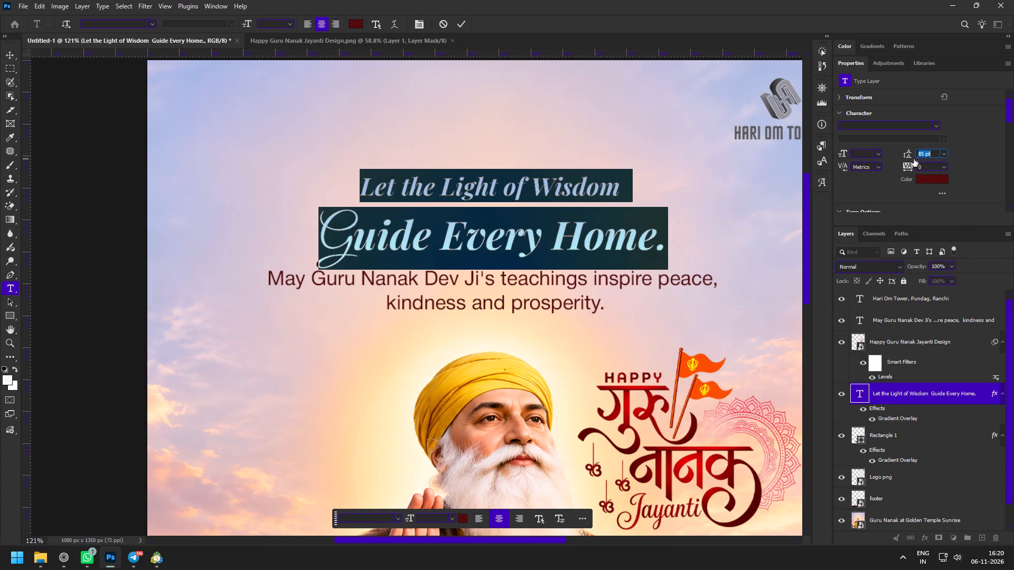
drag(914, 159, 902, 156)
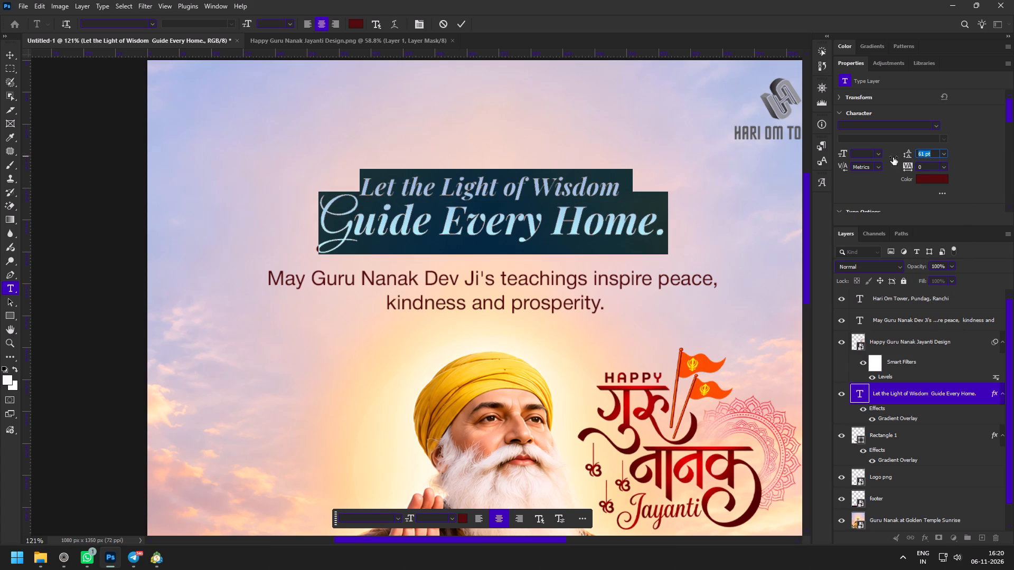
click(461, 20)
Scale the two-line headline up to about 121% around its centre.
key(z)
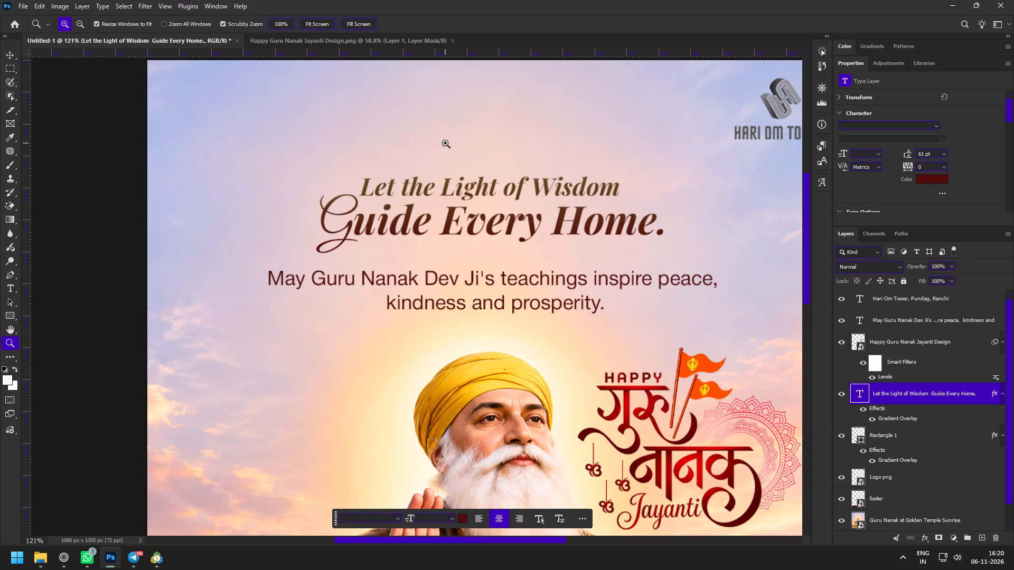
key(v)
click(527, 224)
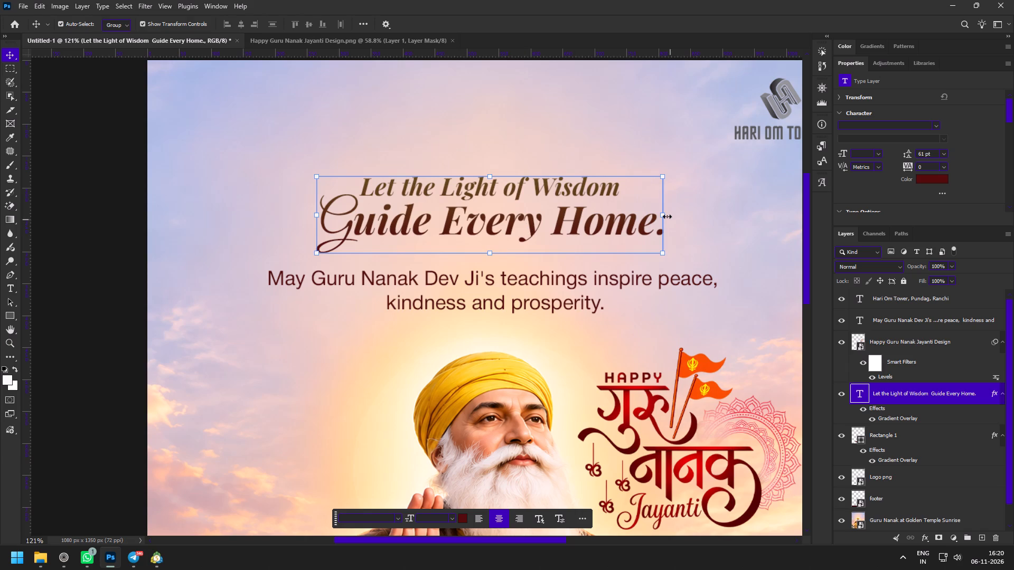
click(666, 215)
drag(668, 216, 699, 218)
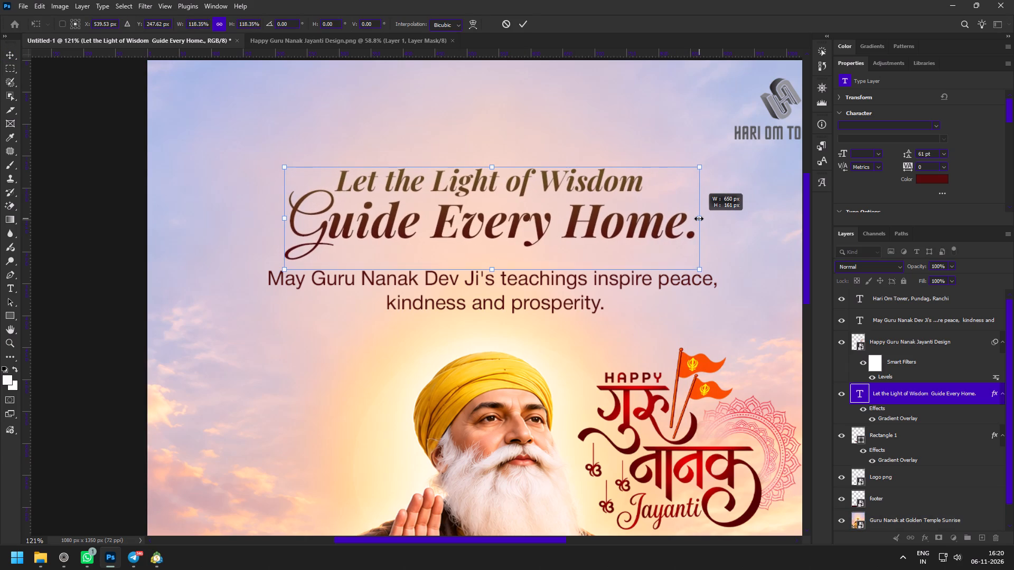
drag(699, 218, 705, 219)
click(669, 214)
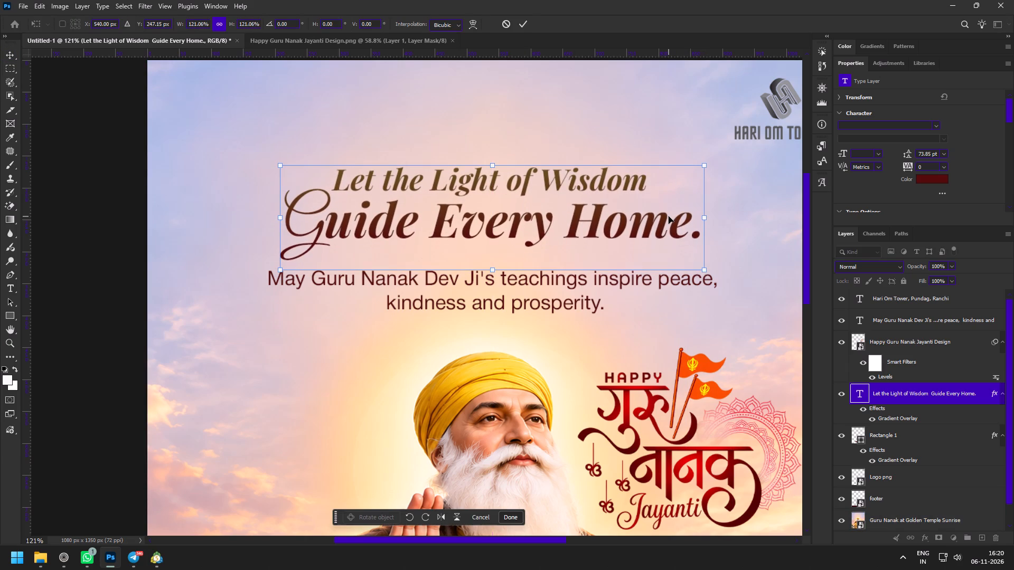
click(517, 23)
Examine the headline's size and spacing against the whole poster and up close.
key(z)
drag(536, 205, 492, 186)
key(space)
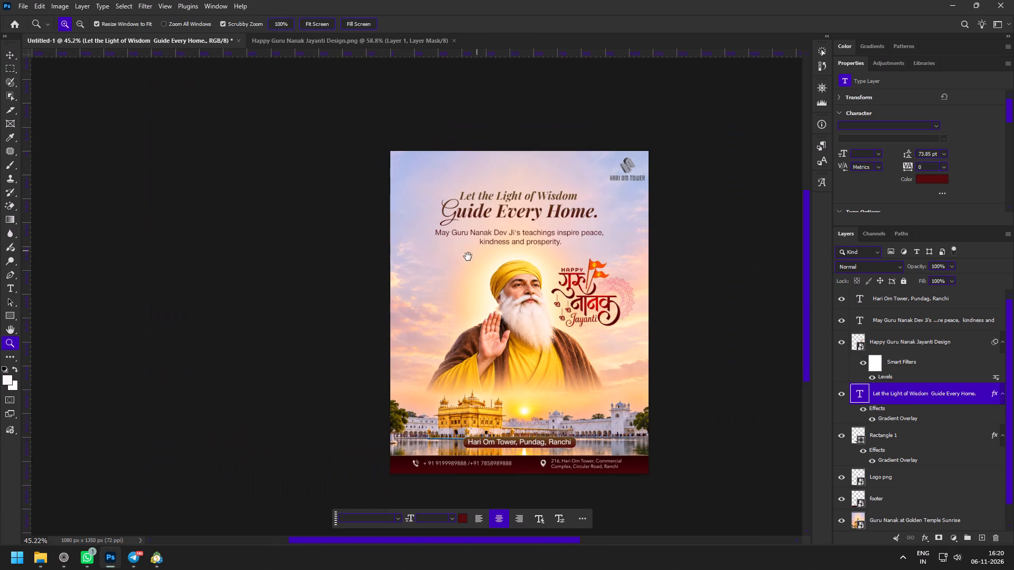
drag(543, 155, 566, 201)
drag(532, 197, 535, 199)
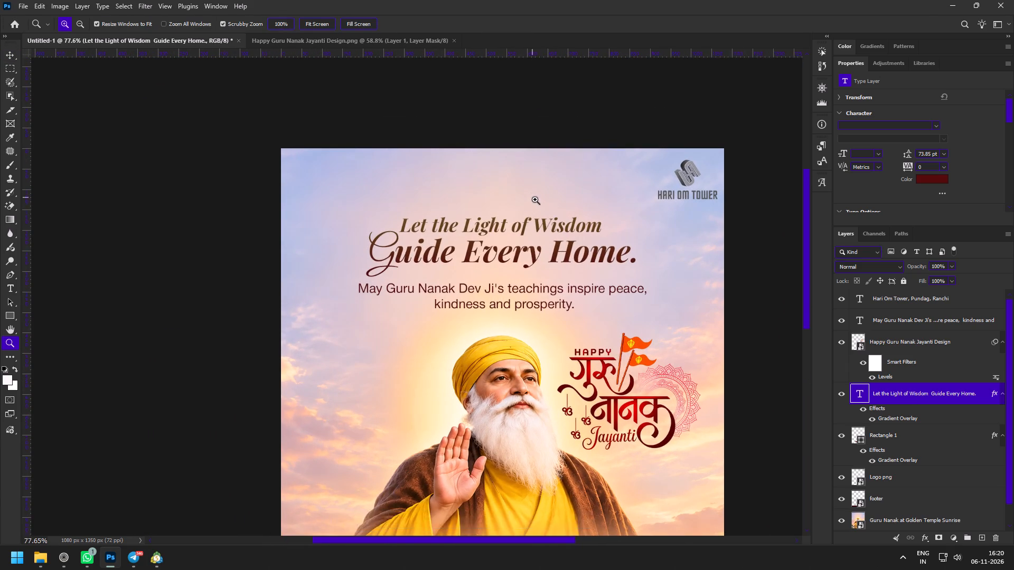
drag(535, 199, 543, 210)
key(v)
key(z)
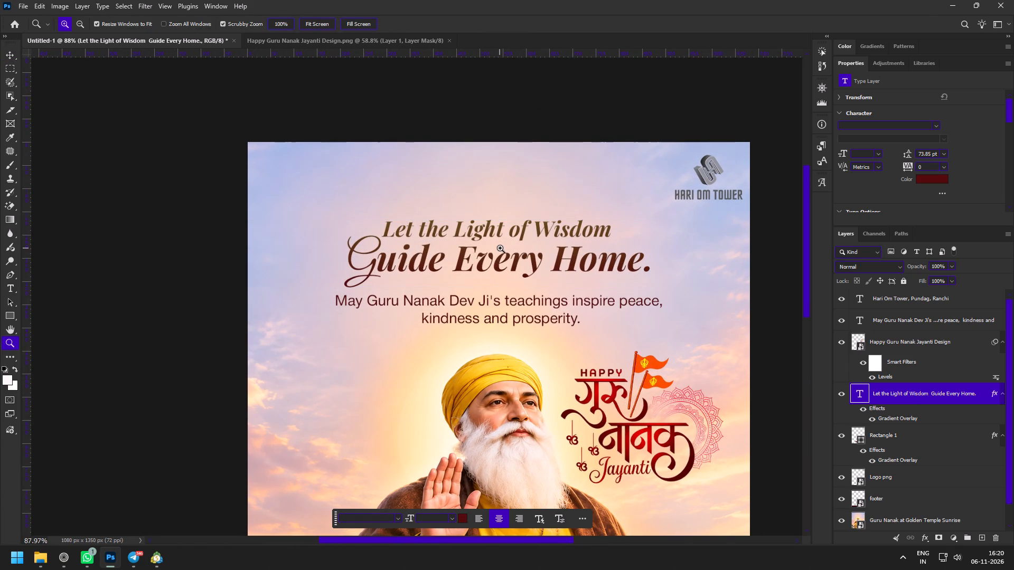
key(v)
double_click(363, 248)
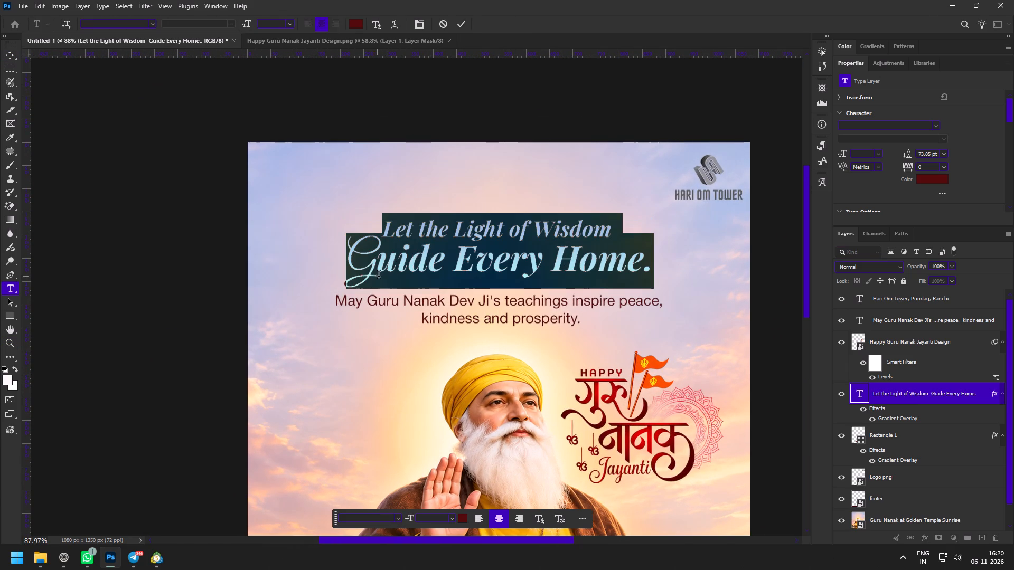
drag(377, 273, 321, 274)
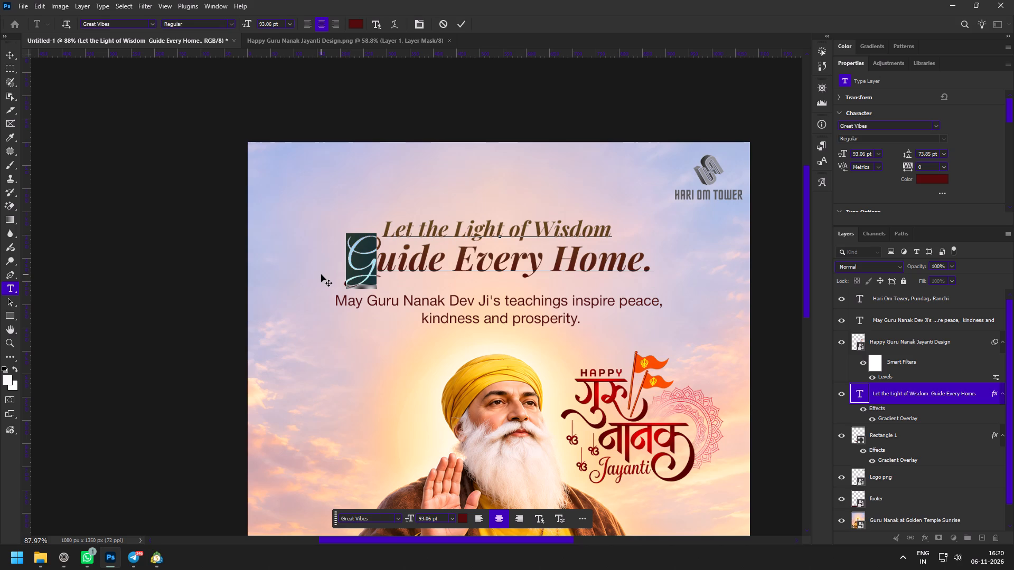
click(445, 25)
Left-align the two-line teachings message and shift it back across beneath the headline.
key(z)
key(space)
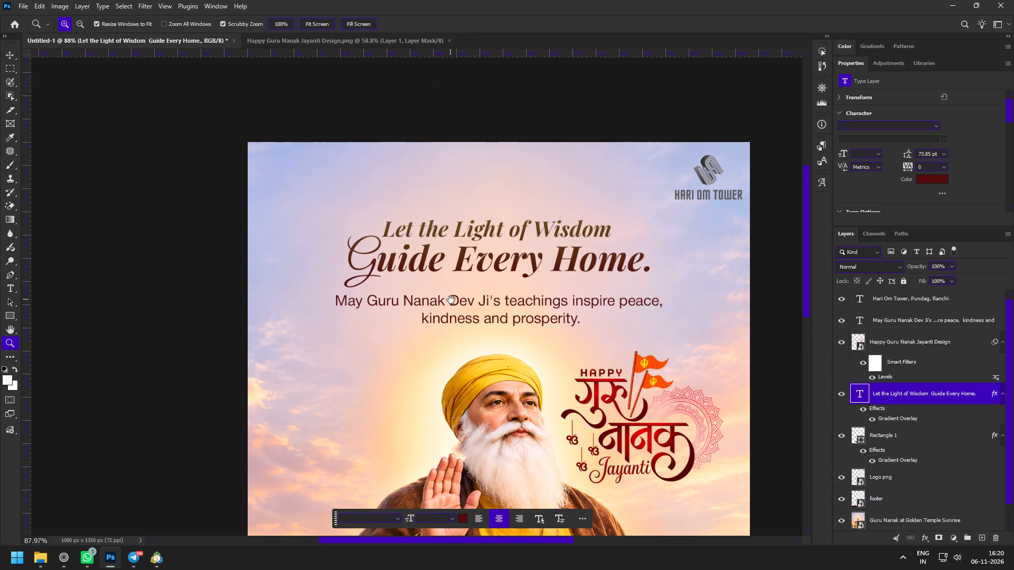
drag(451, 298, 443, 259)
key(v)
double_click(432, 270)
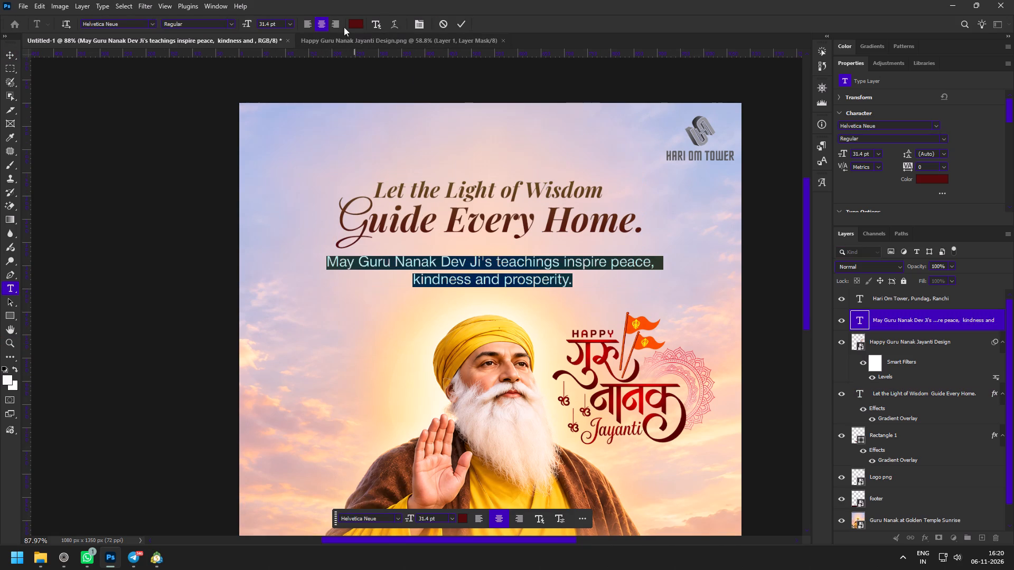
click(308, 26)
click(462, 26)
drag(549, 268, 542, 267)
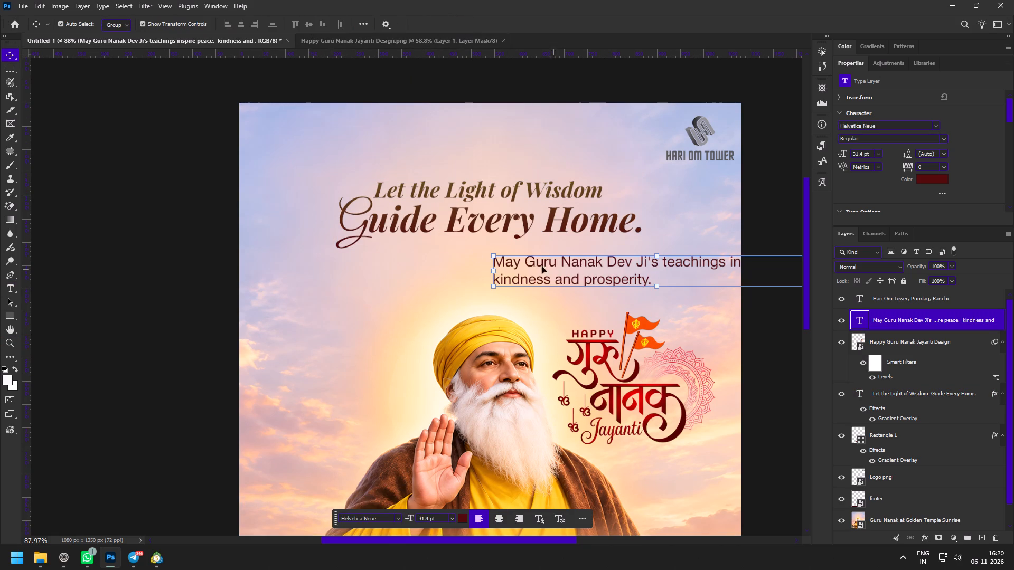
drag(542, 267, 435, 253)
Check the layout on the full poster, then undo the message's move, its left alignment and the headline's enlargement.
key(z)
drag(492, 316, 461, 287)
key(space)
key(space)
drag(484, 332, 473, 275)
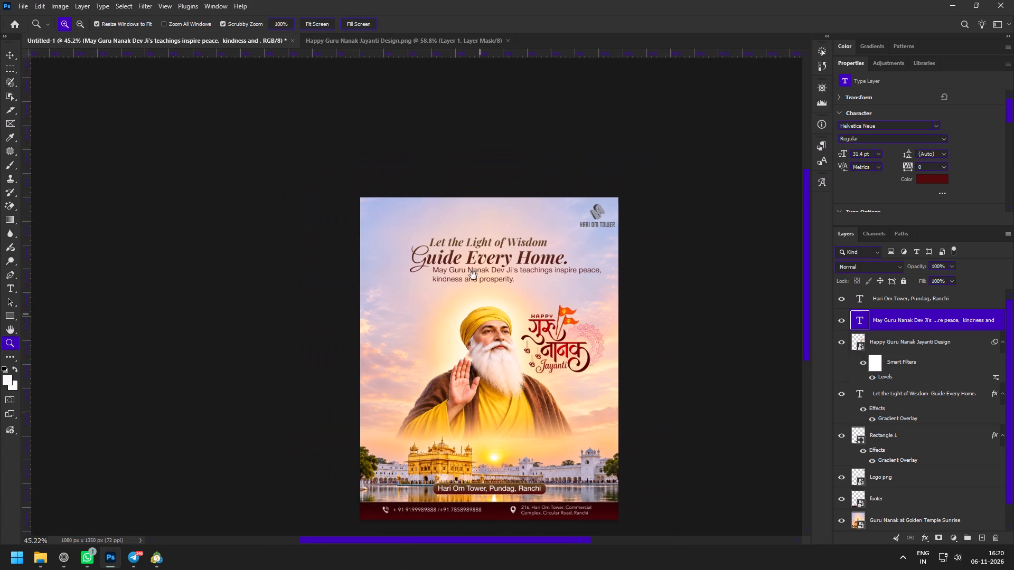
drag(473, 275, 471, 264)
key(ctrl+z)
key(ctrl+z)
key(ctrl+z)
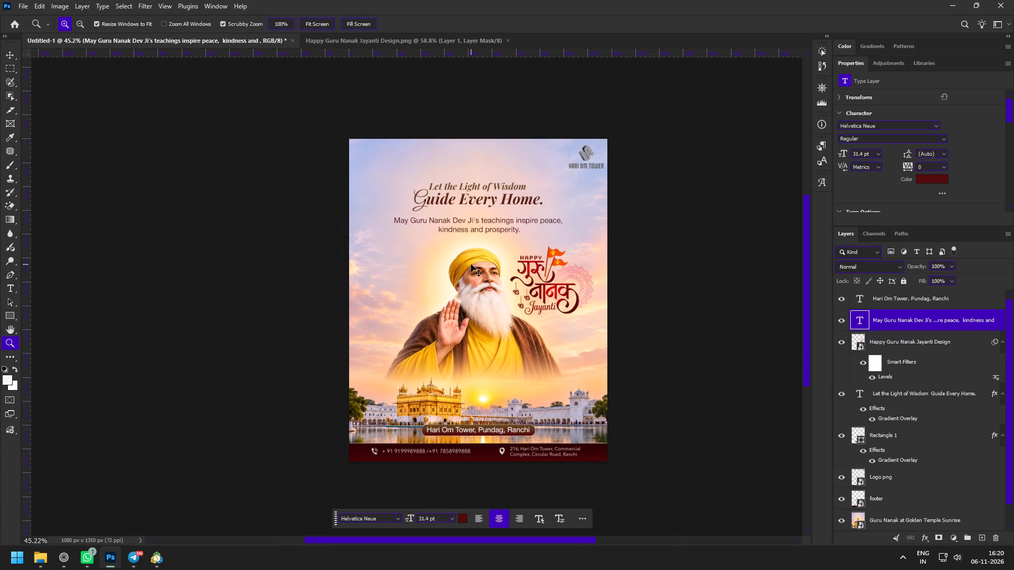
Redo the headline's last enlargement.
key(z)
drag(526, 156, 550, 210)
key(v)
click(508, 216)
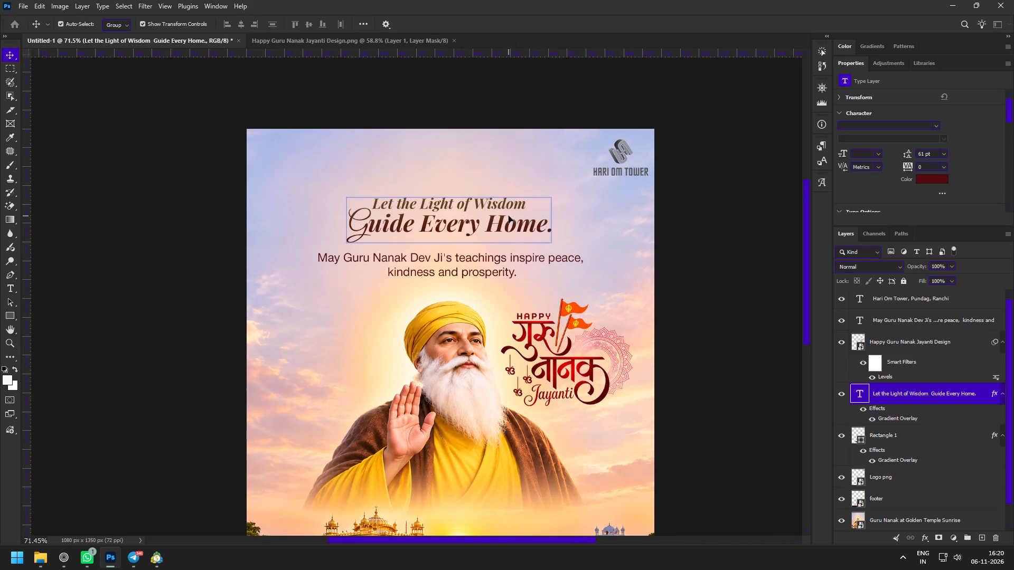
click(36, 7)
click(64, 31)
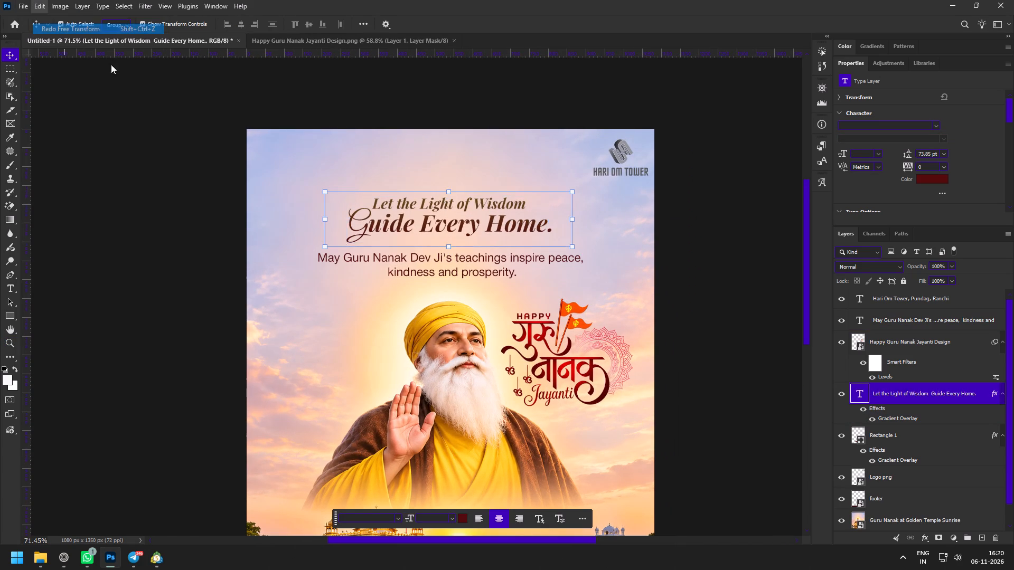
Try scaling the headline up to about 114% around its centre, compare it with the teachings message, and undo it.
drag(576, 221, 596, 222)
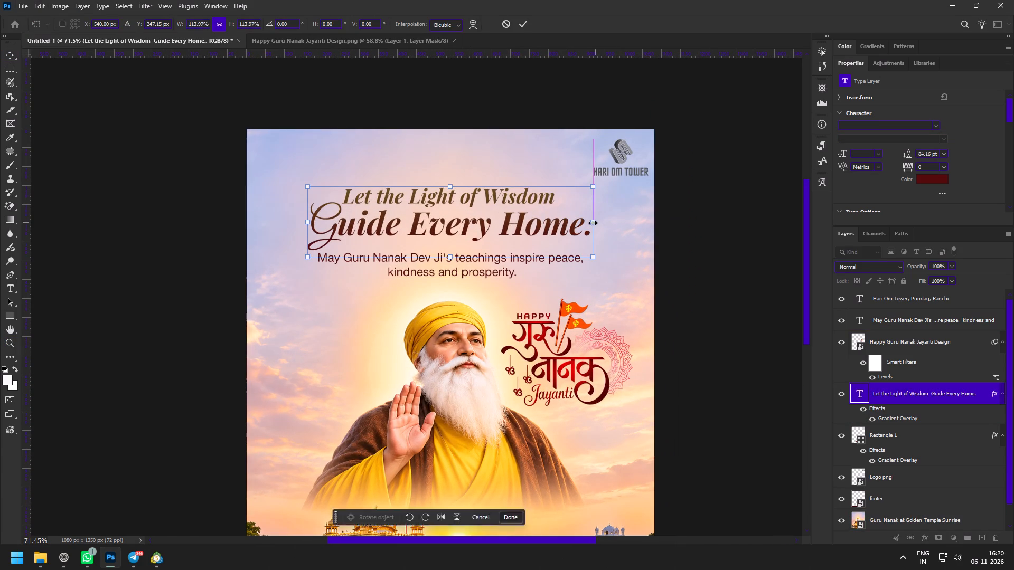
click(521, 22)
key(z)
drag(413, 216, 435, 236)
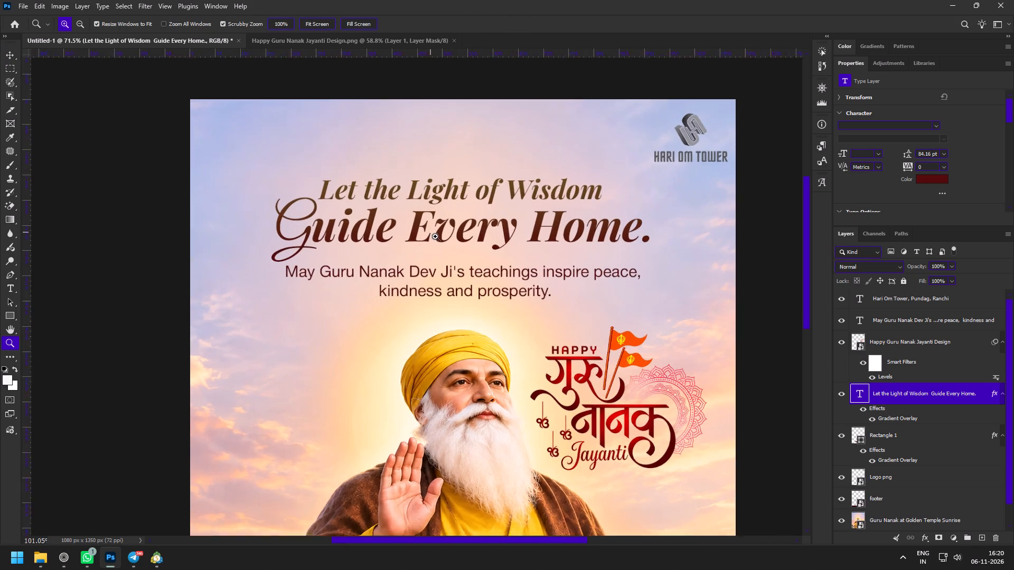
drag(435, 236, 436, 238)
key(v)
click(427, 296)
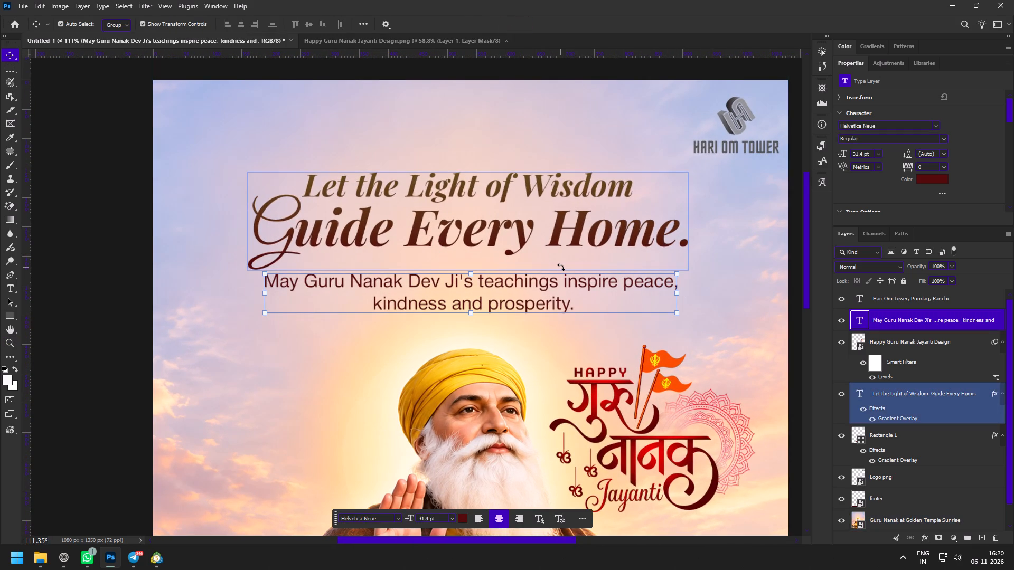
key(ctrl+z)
Examine the full poster and the headline area for balance between the headline, teachings message, portrait and footer.
key(z)
key(v)
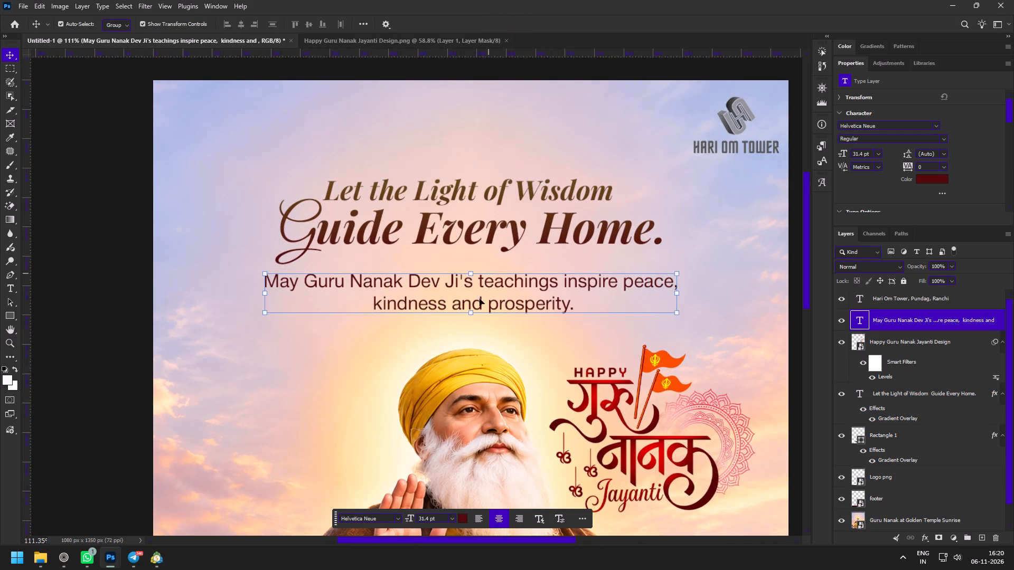
click(483, 304)
key(z)
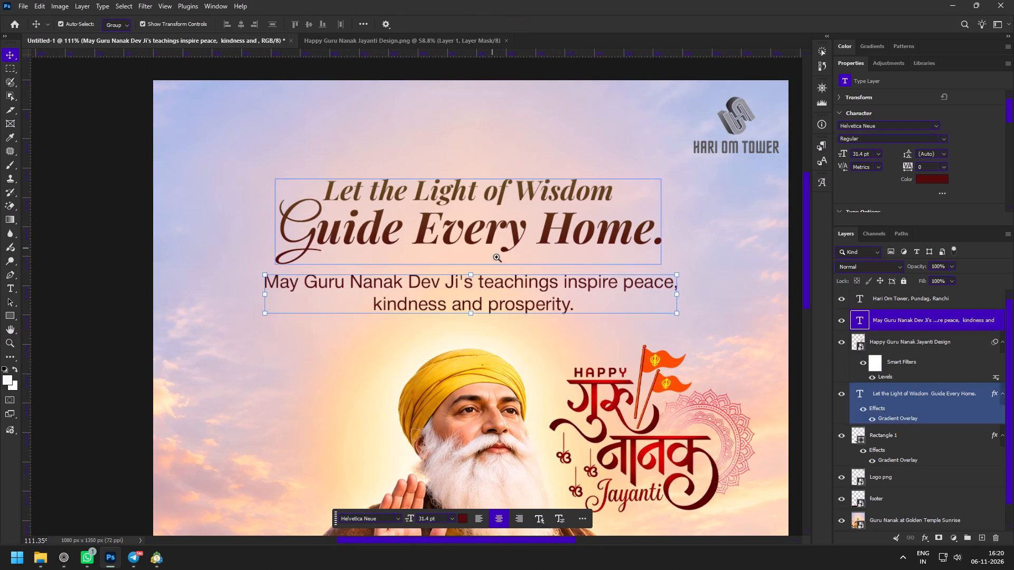
drag(513, 286, 477, 260)
key(space)
key(space)
key(space)
drag(506, 324, 501, 225)
drag(519, 291, 499, 279)
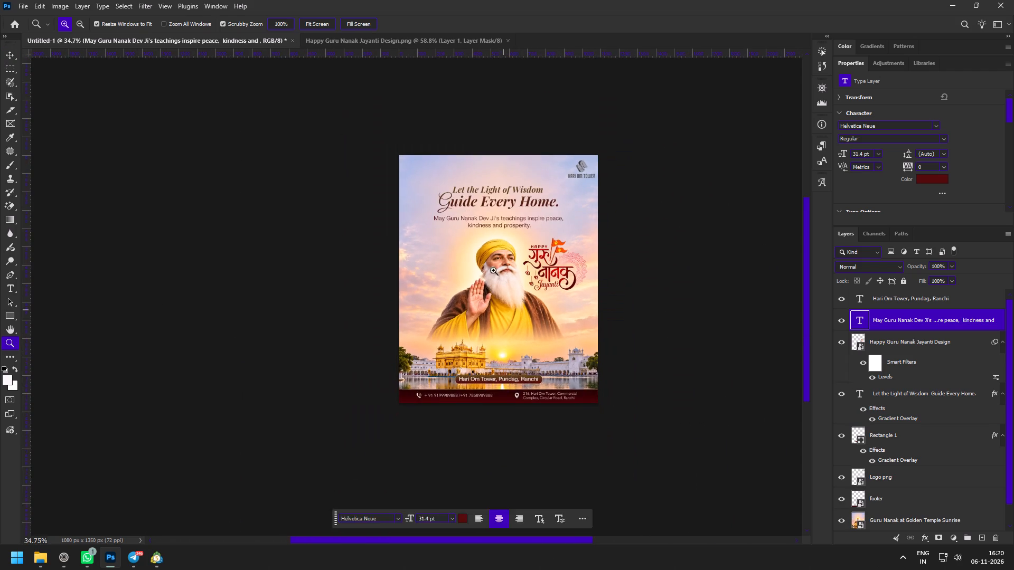
drag(490, 262, 511, 287)
drag(541, 280, 556, 292)
key(space)
key(space)
key(space)
key(space)
drag(559, 293, 515, 273)
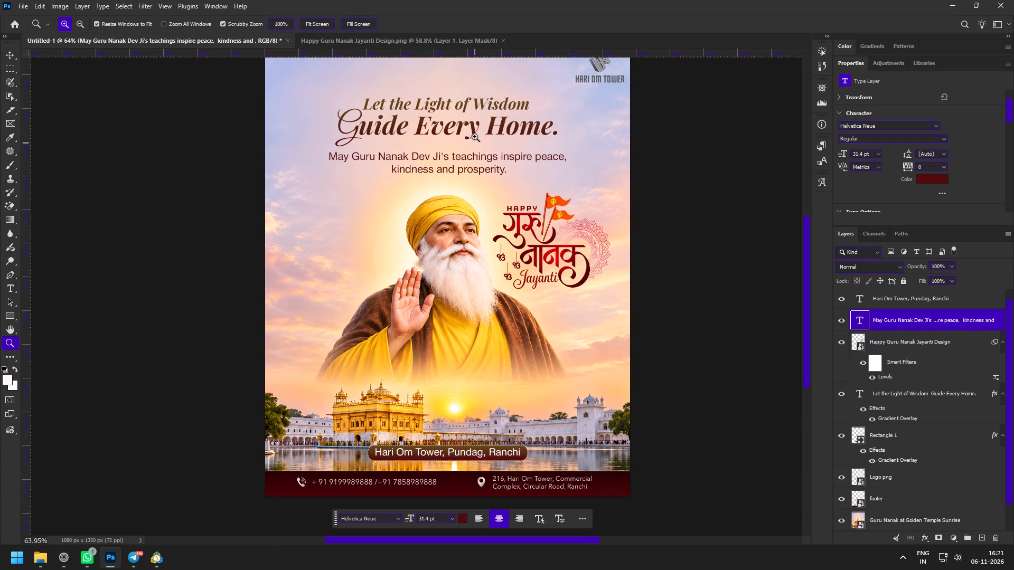
key(space)
key(space)
key(space)
key(space)
key(space)
key(space)
key(space)
drag(474, 136, 471, 166)
drag(480, 199, 450, 190)
key(space)
key(space)
key(space)
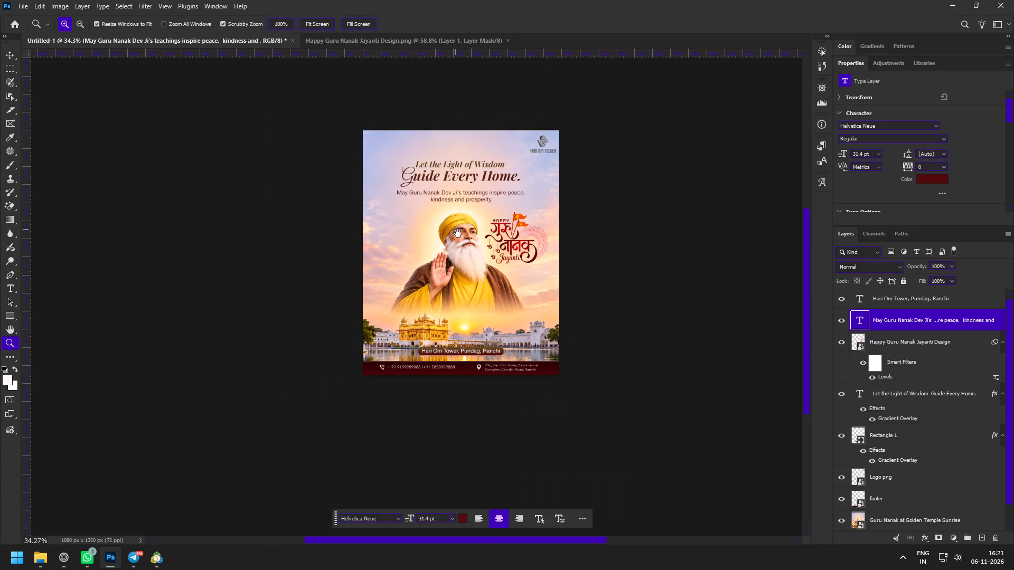
drag(458, 233, 466, 237)
drag(462, 204, 477, 235)
drag(481, 164, 514, 226)
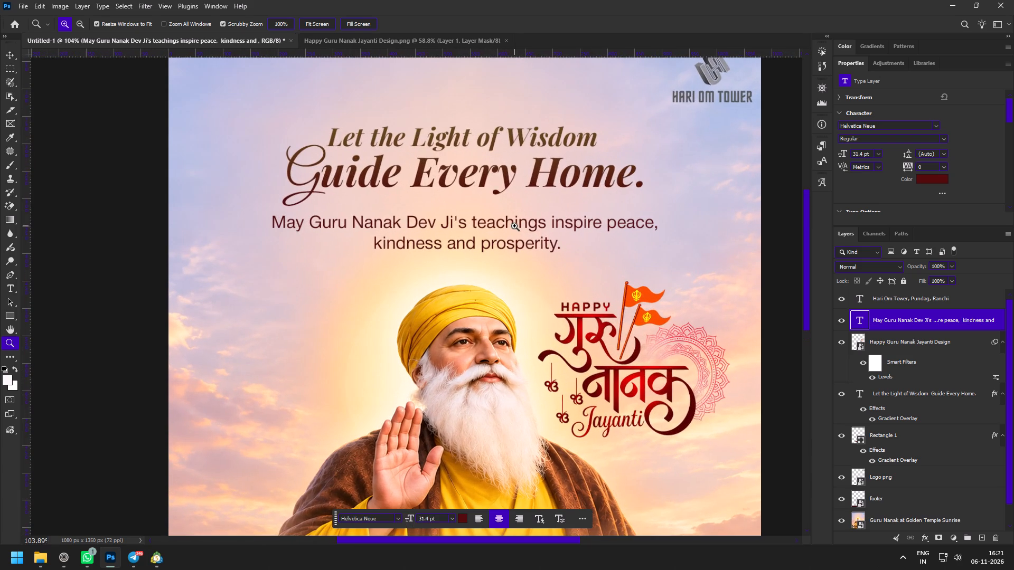
drag(465, 157, 476, 182)
Move the teachings message slightly down from the headline, keeping it horizontally centred.
key(v)
click(425, 245)
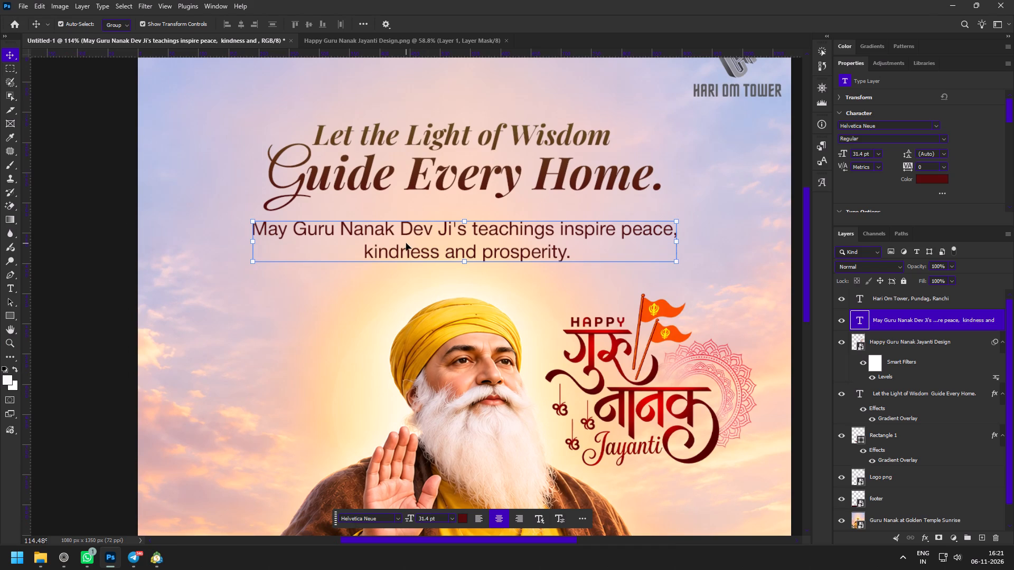
key(z)
drag(377, 176, 388, 188)
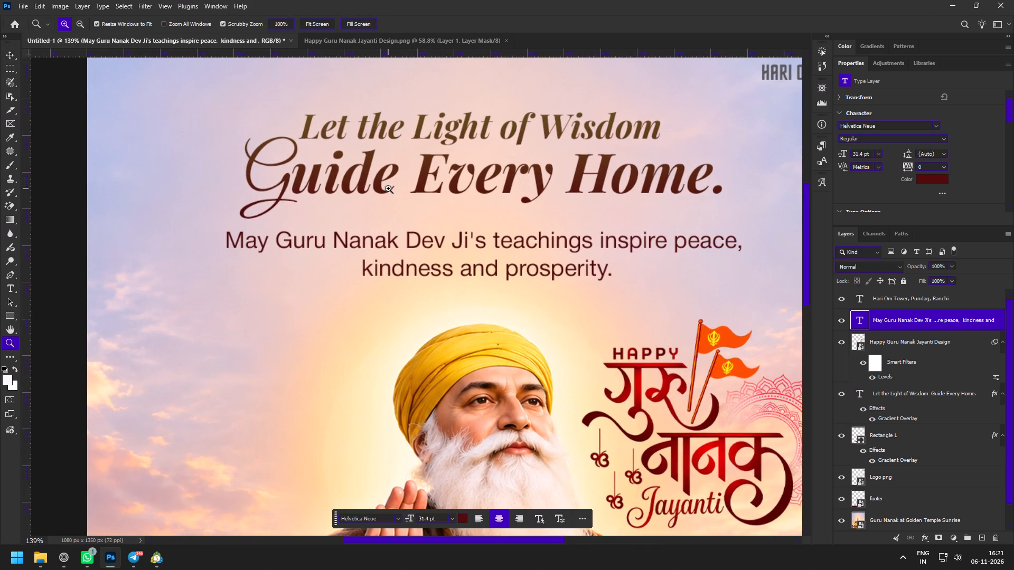
key(v)
click(491, 255)
drag(533, 261, 531, 277)
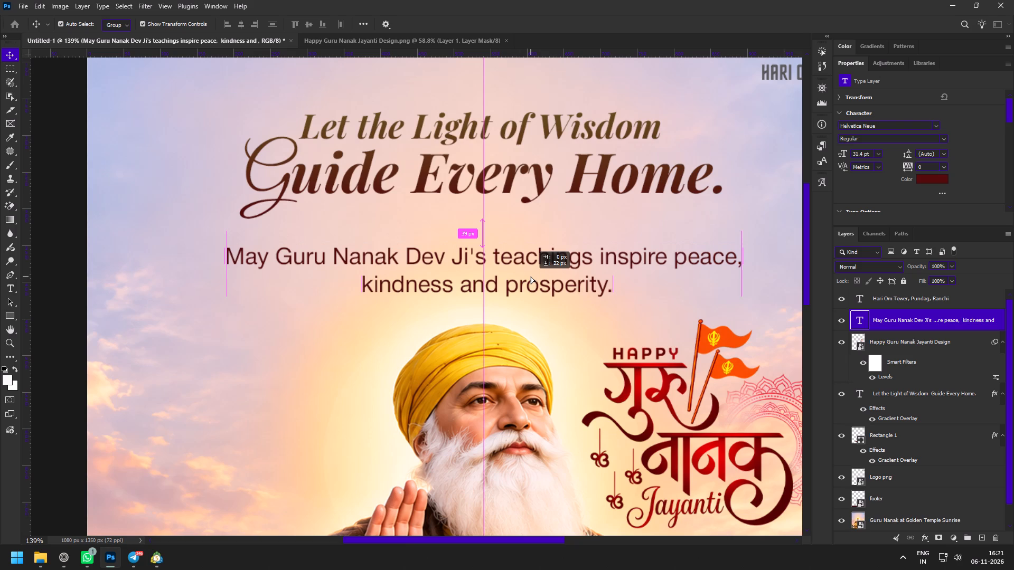
drag(531, 277, 531, 271)
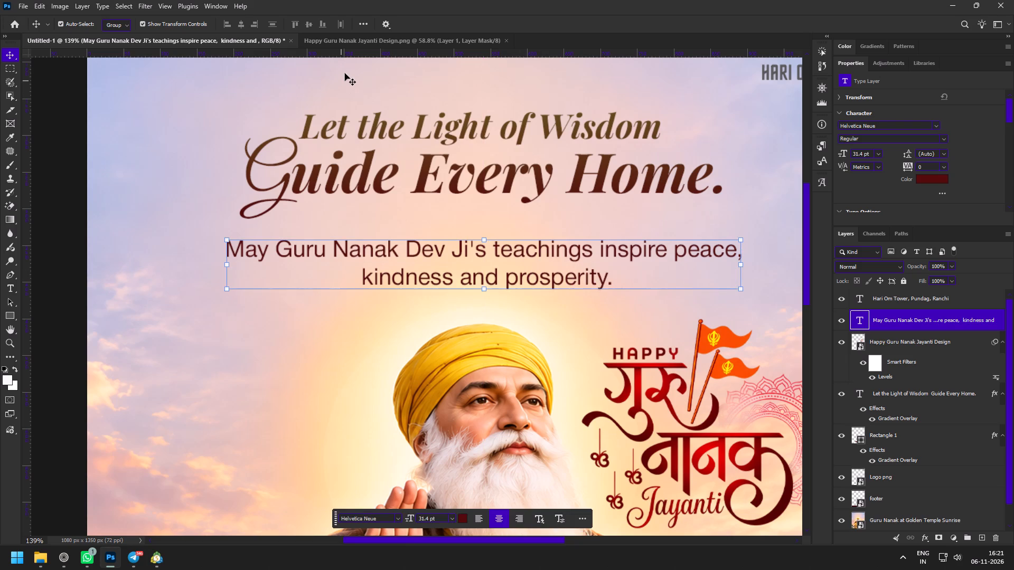
Close the Happy Guru Nanak Jayanti Design.png document and open the recent file 8 Nov static.psd.
click(382, 35)
click(508, 38)
click(17, 23)
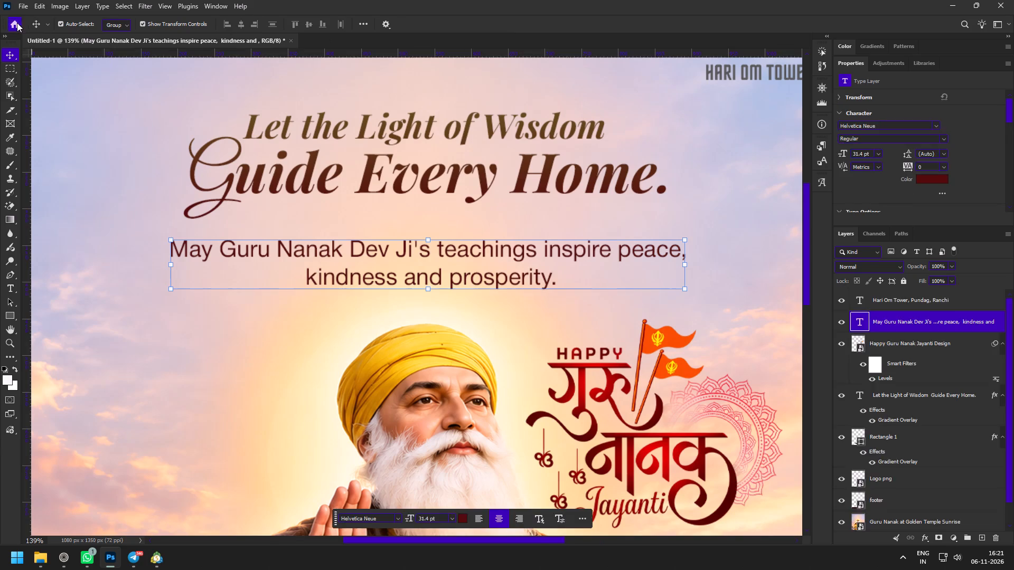
click(238, 140)
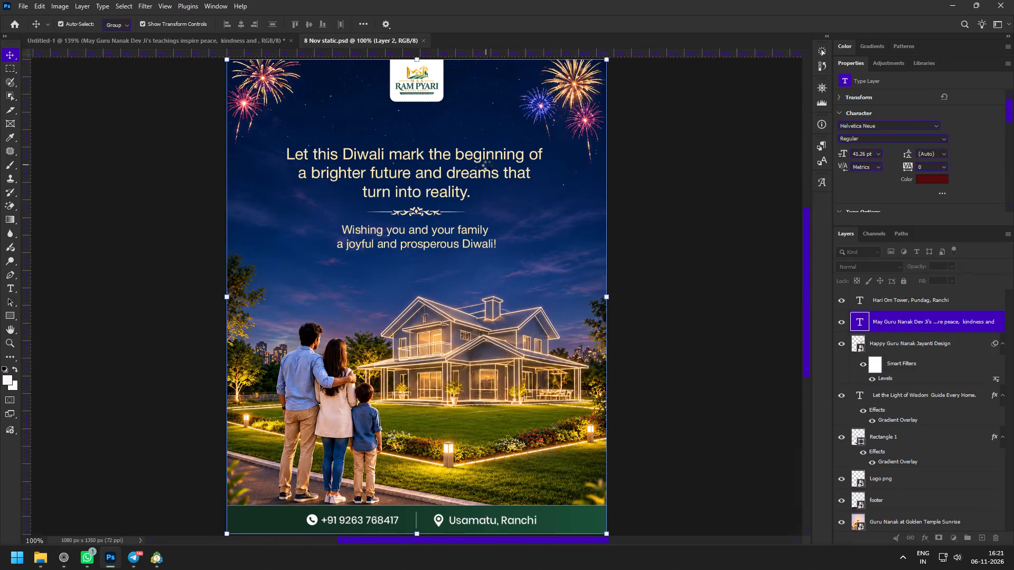
Hide Layer 2 in the Diwali design, copy the ornamental divider beneath its headline and paste it into the Guru Nanak poster.
key(z)
drag(438, 177, 469, 236)
key(v)
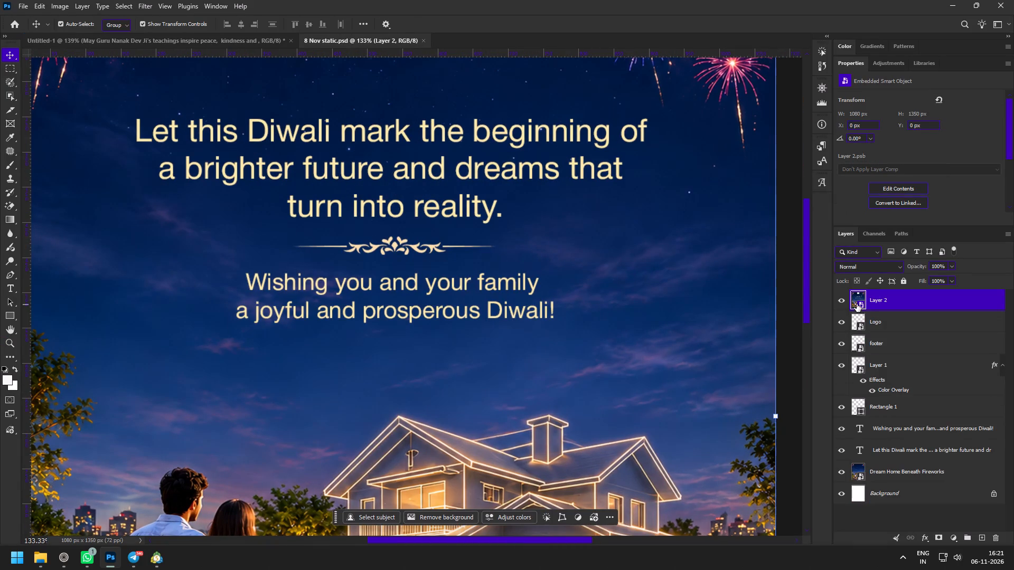
click(842, 300)
click(394, 245)
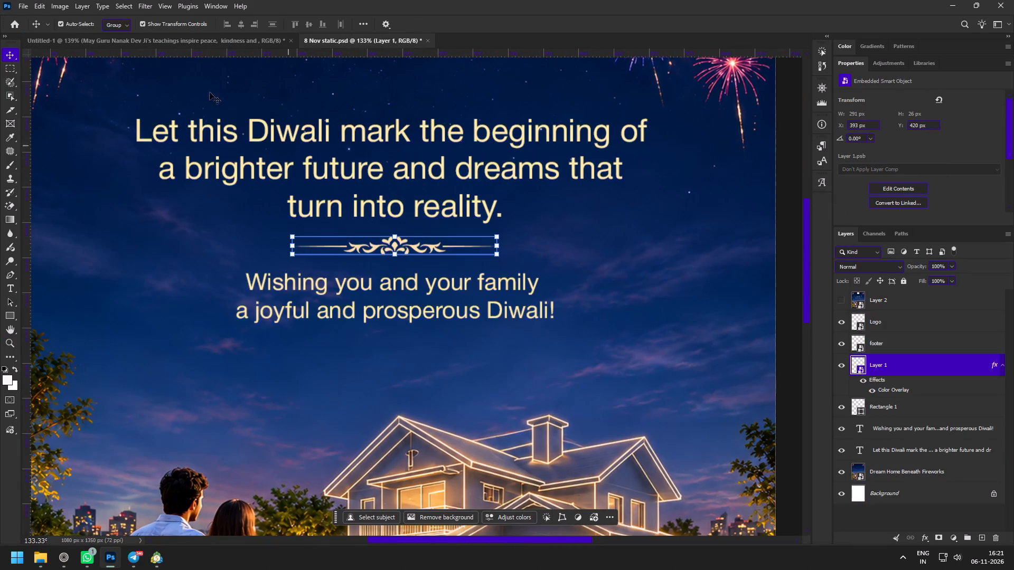
key(ctrl+c)
click(171, 42)
key(ctrl+v)
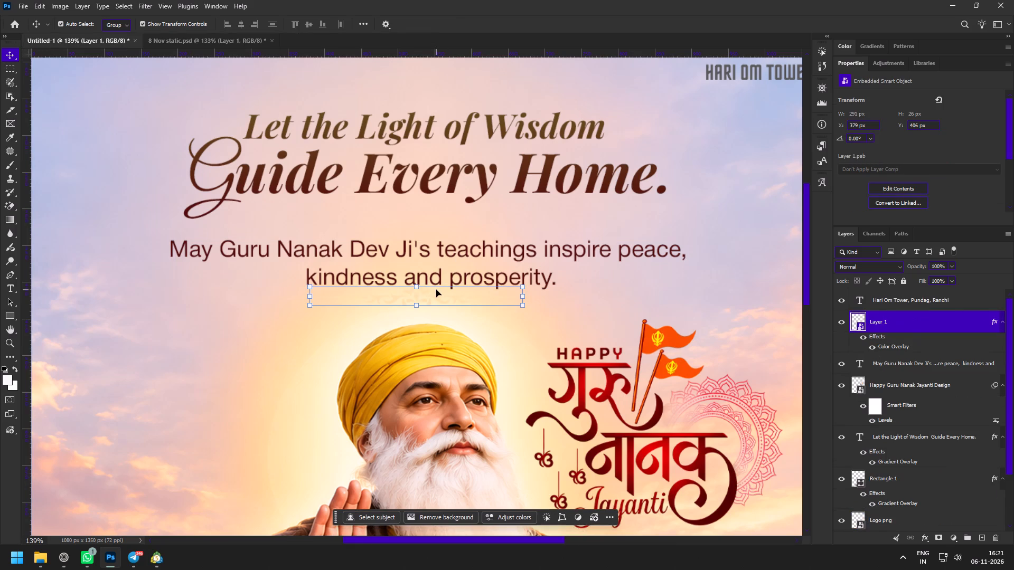
Move the pasted divider up between the headline and the teachings message, to about Y 301 px.
key(ctrl+t)
shift+drag(431, 299, 429, 230)
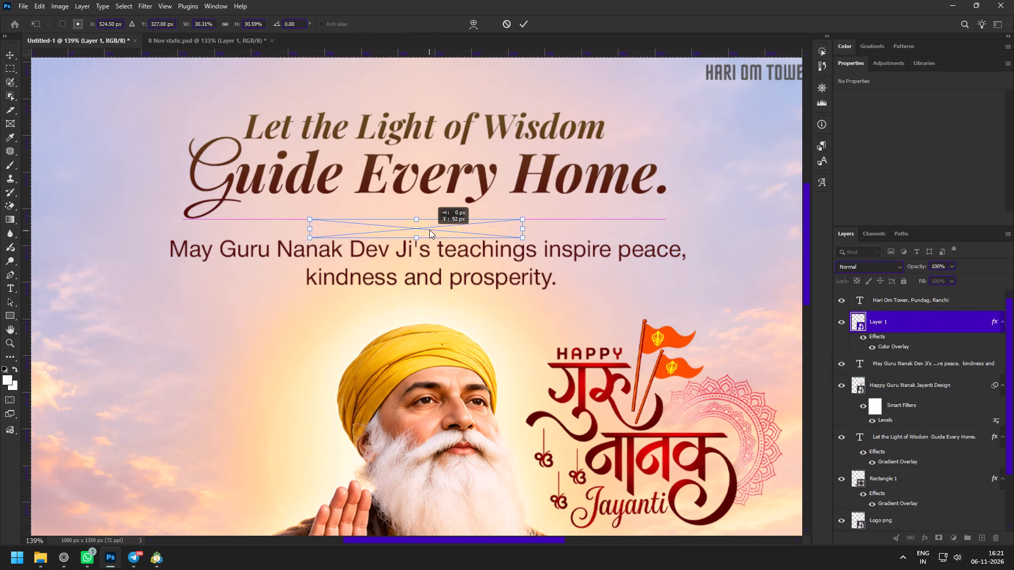
shift+drag(429, 230, 429, 225)
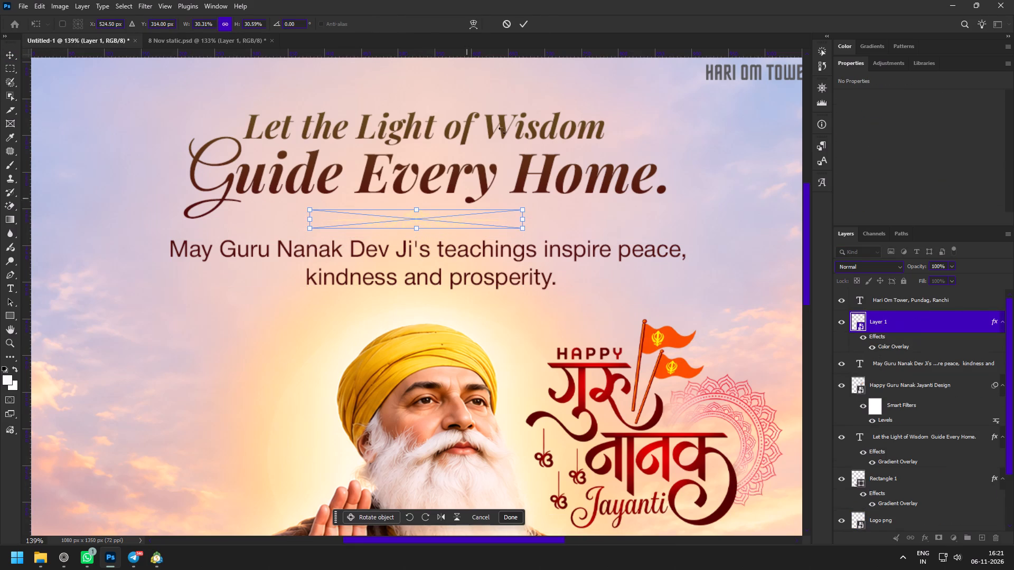
click(523, 18)
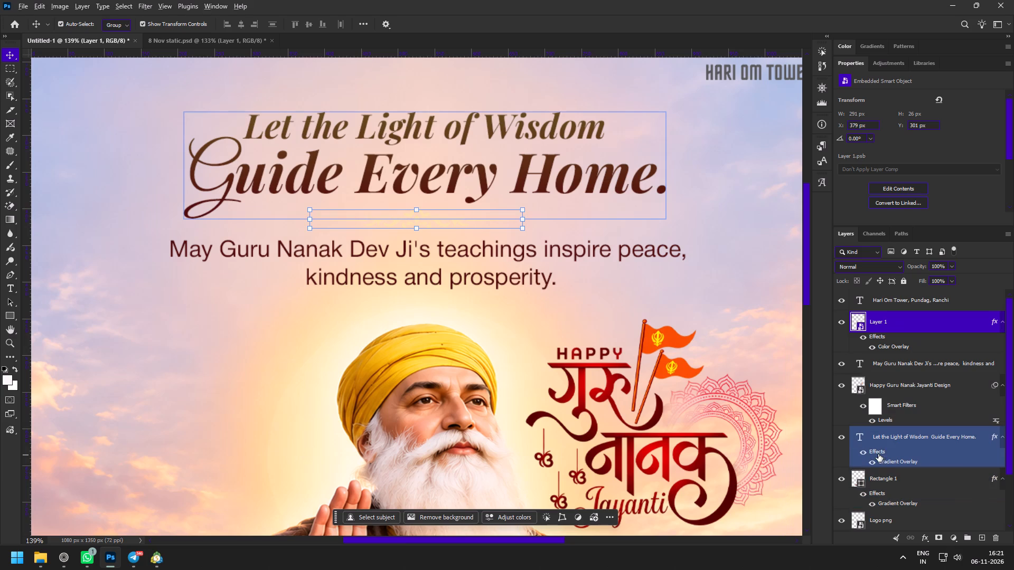
Copy the headline's Gradient Overlay effect onto the ornamental divider, replacing its Color Overlay.
alt+drag(878, 454, 890, 322)
key(z)
drag(399, 144, 413, 155)
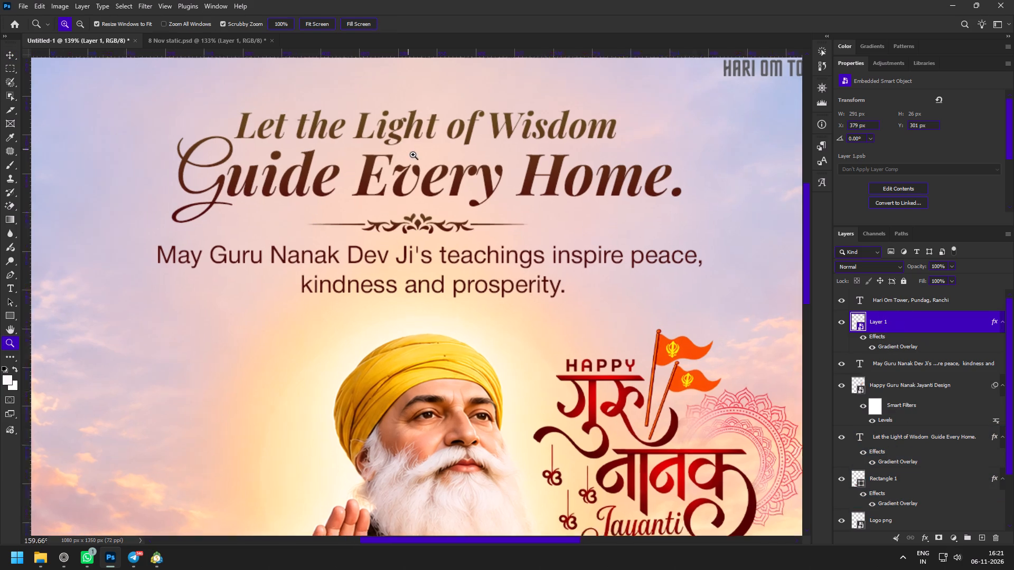
drag(413, 155, 414, 155)
Select the headline and divider together and move them up about 24 px, keeping them centred on the poster.
key(v)
shift+click(419, 180)
drag(443, 177, 443, 166)
click(445, 173)
key(z)
drag(480, 272, 446, 254)
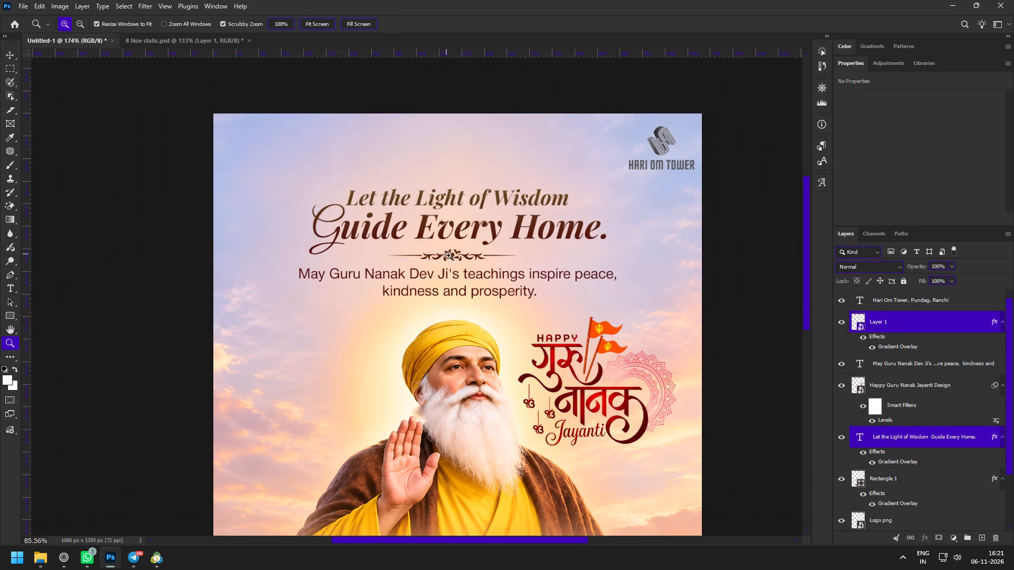
key(v)
drag(474, 234, 473, 223)
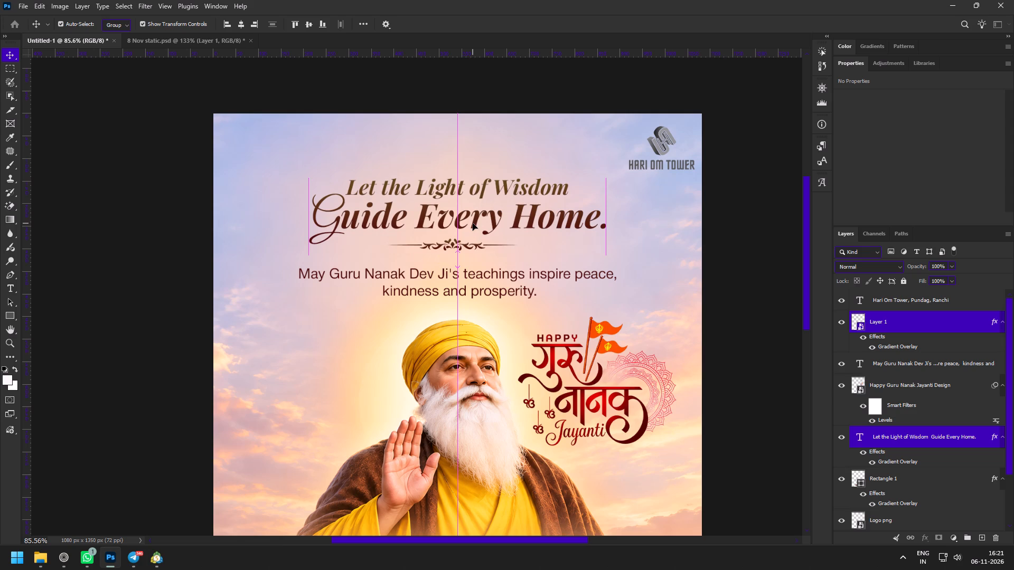
Move the teachings message slightly up toward the divider.
key(z)
drag(447, 206, 459, 222)
key(v)
click(465, 302)
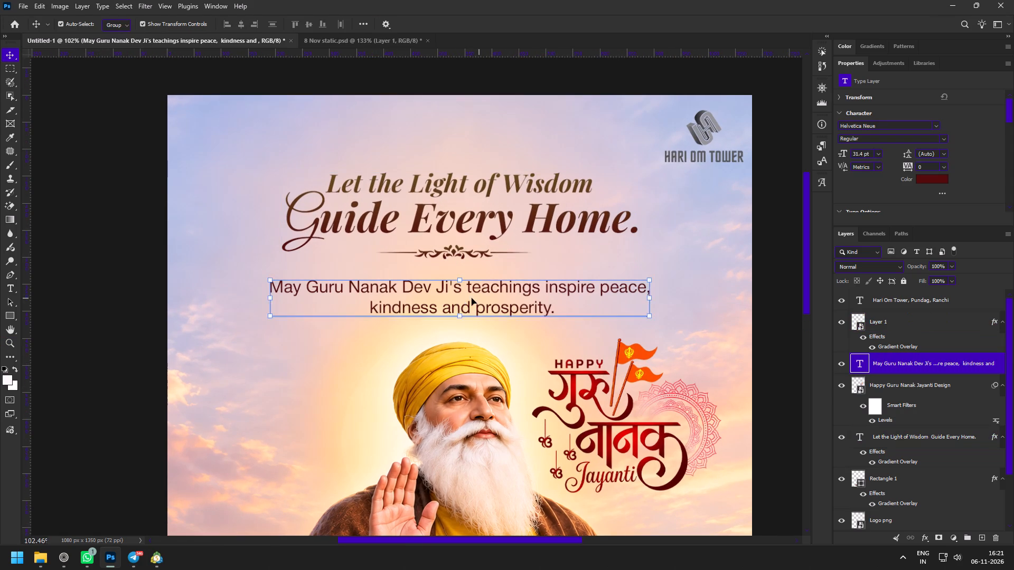
drag(472, 298, 471, 293)
Position the ornamental divider at X 382 px, Y 286 px in the gap between the headline and the teachings message.
key(z)
drag(456, 202, 473, 240)
key(v)
click(453, 275)
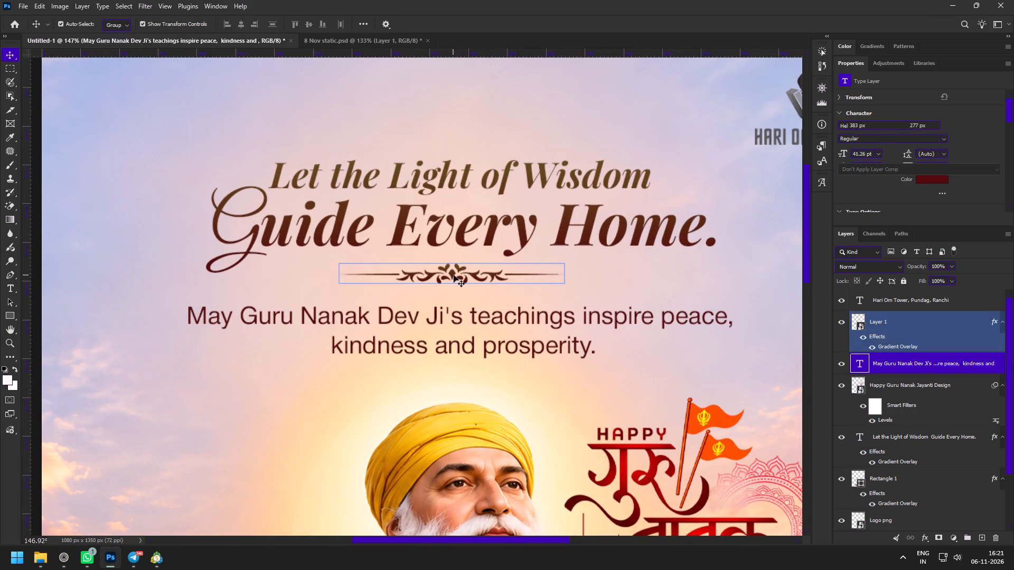
drag(451, 272, 452, 278)
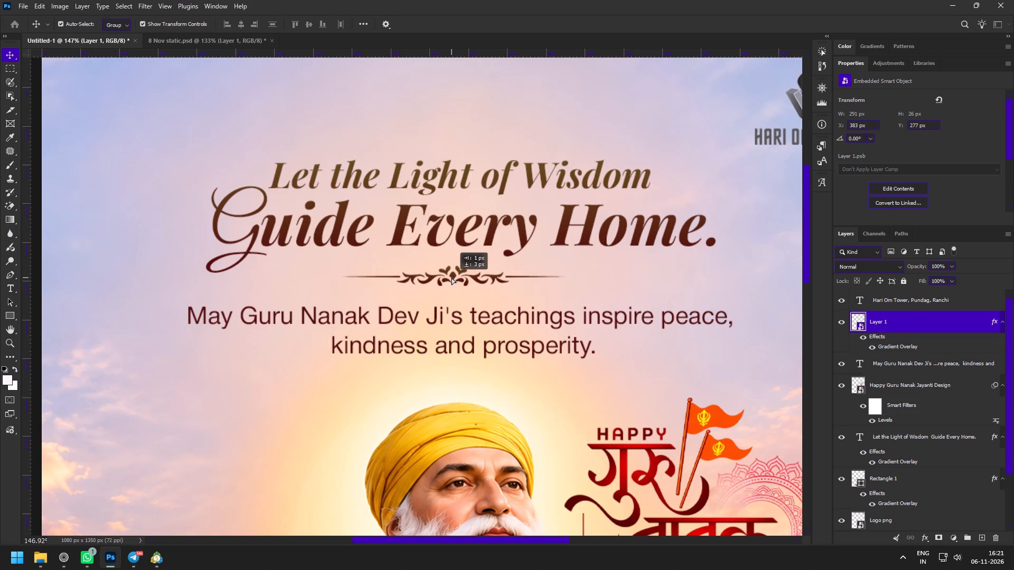
drag(452, 278, 452, 278)
key(Up)
key(Up)
key(Up)
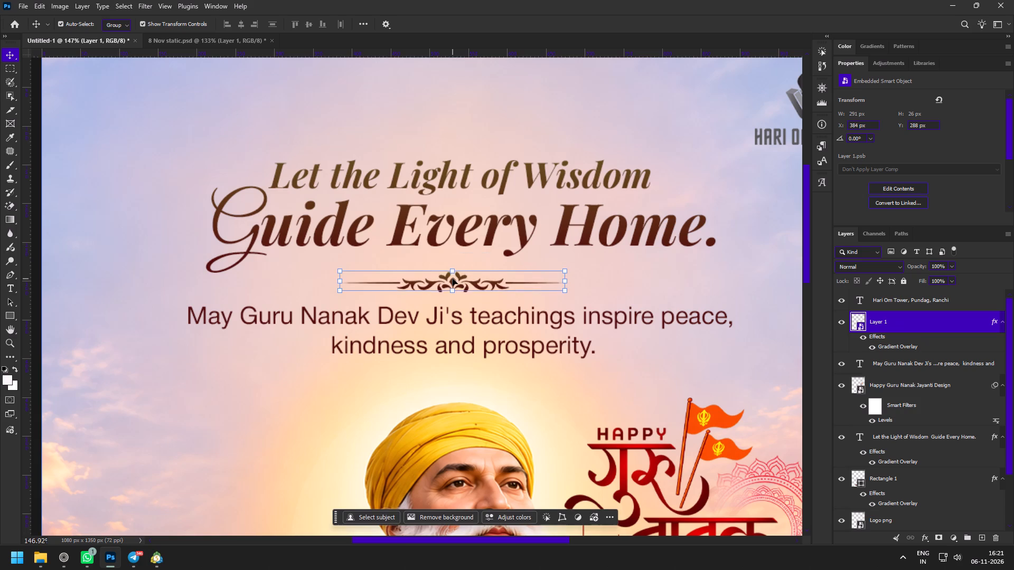
key(Left)
key(Left)
key(Up)
Examine the full poster for balance between the headline, divider, teachings message, portrait and footer.
key(z)
drag(475, 311, 446, 287)
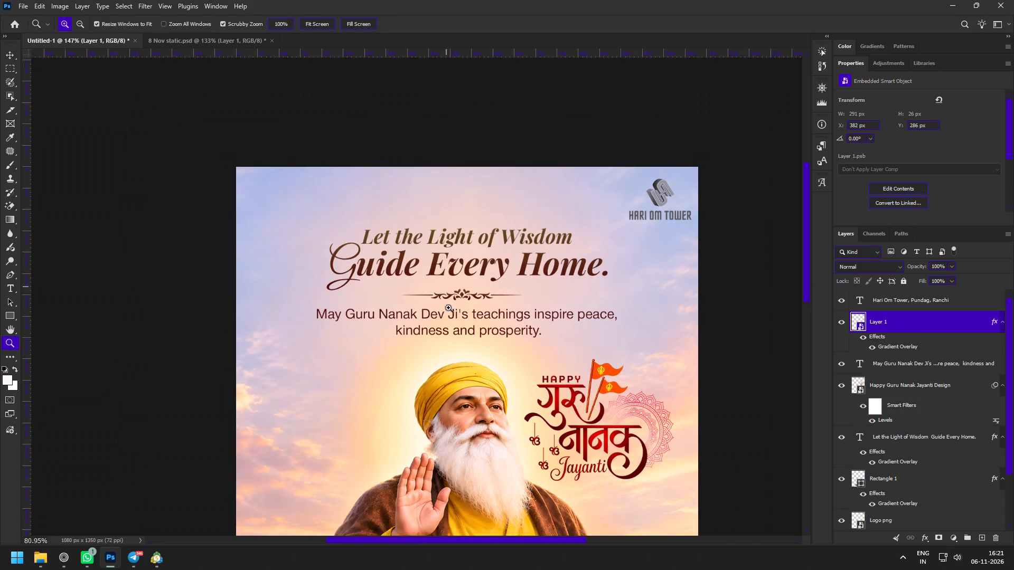
key(space)
key(space)
key(space)
key(space)
key(space)
drag(452, 319, 442, 250)
drag(450, 185, 437, 192)
key(space)
key(space)
key(space)
key(space)
drag(424, 256, 447, 229)
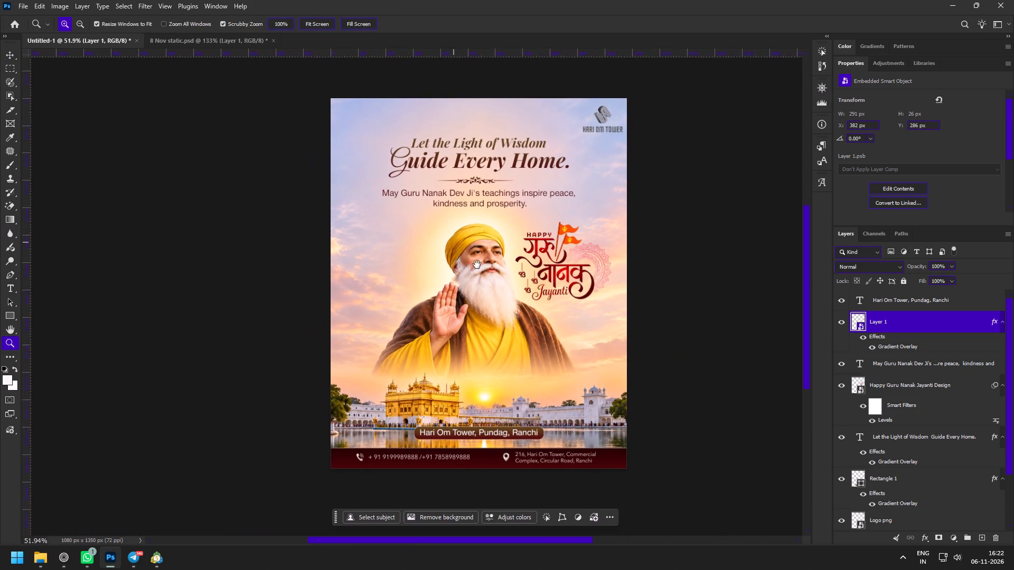
drag(532, 263, 555, 292)
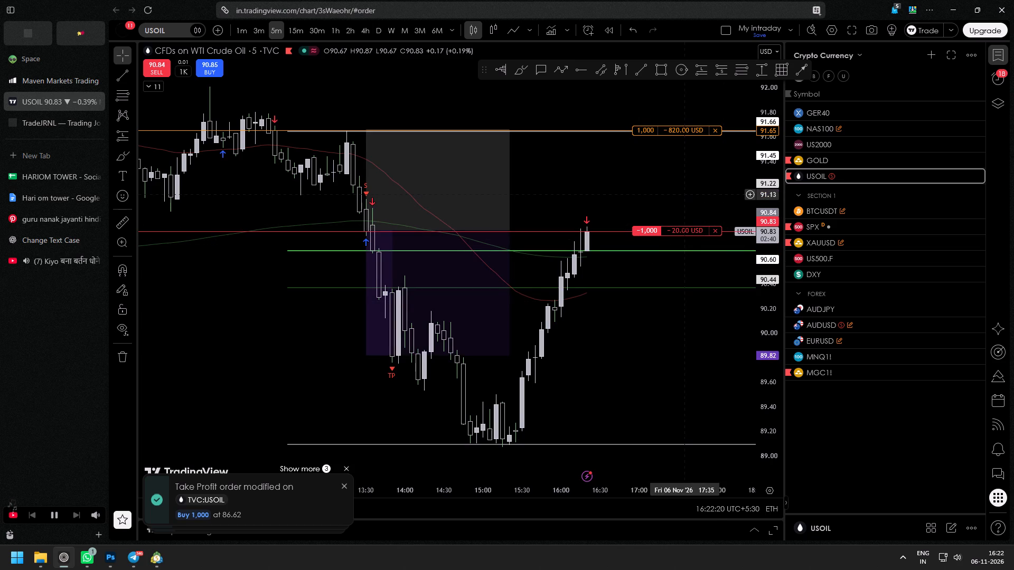
drag(683, 194, 671, 222)
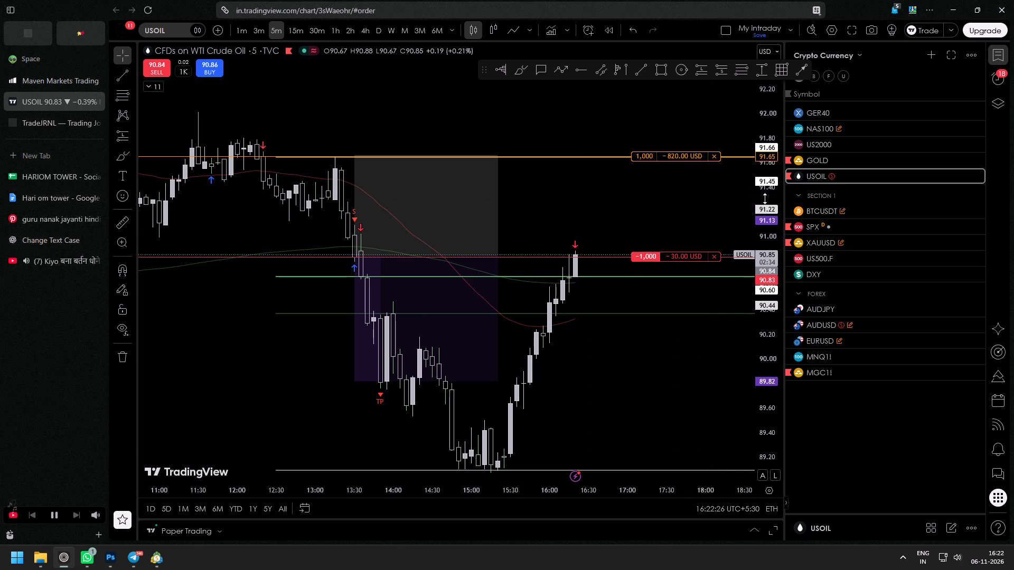
drag(769, 214, 762, 344)
click(291, 28)
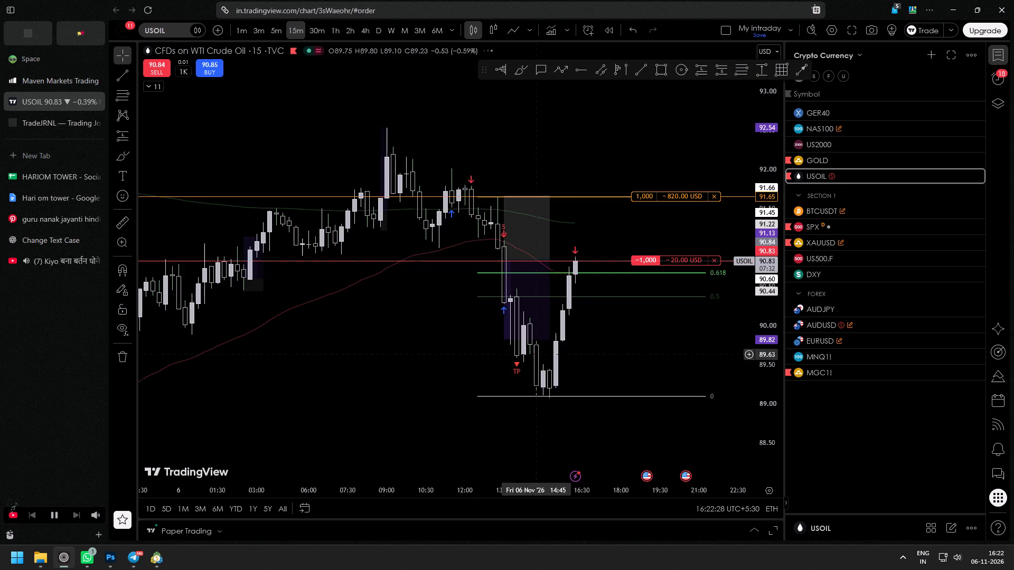
scroll(609, 353, down, 3)
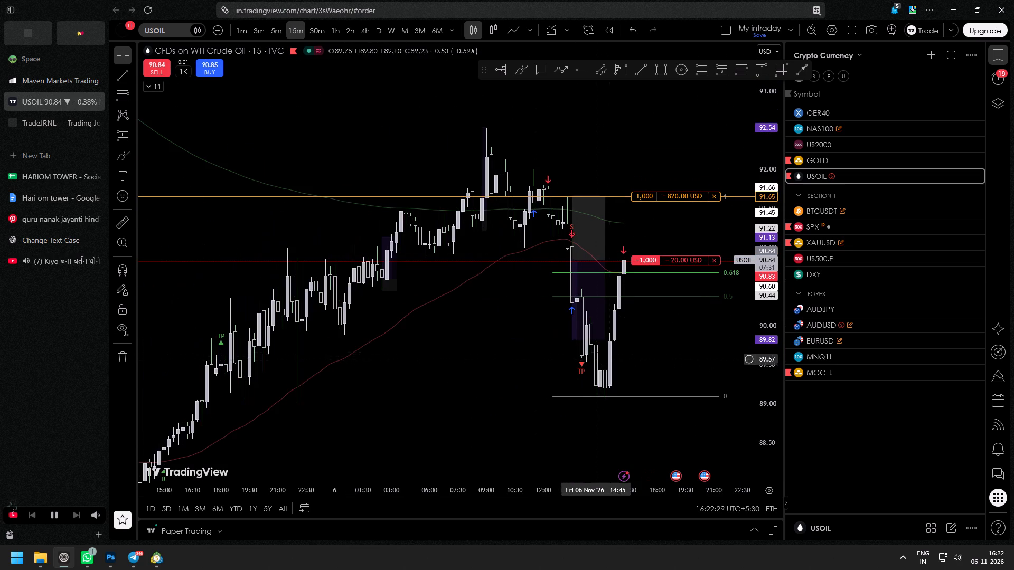